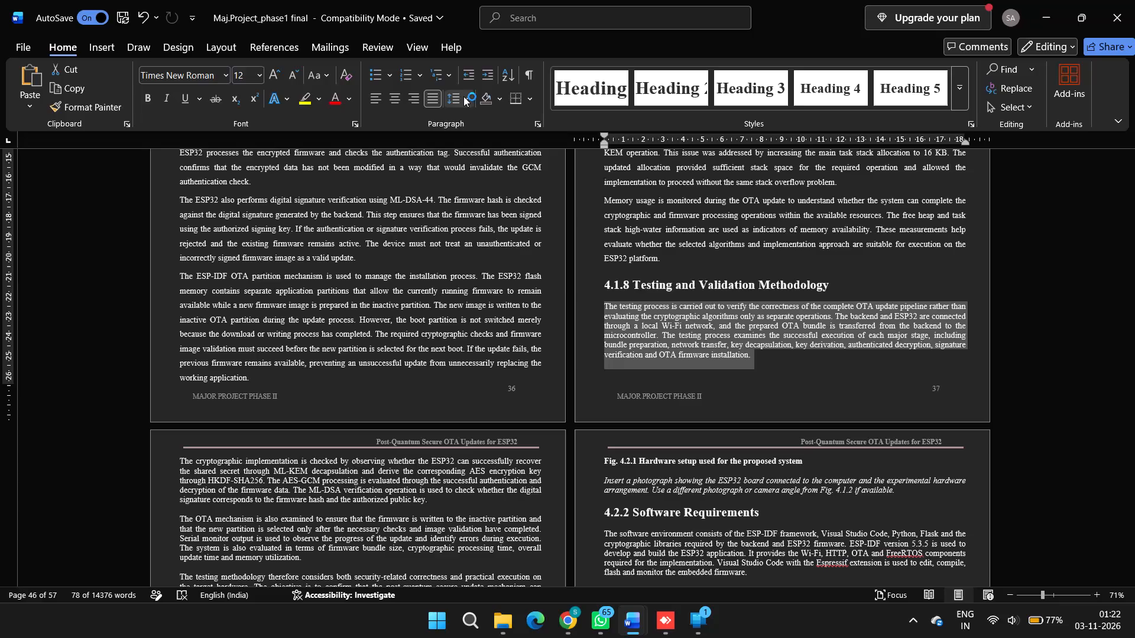
# Set the line spacing of the selected first paragraph under 4.1.8 to 1.5.
pyautogui.click(466, 96)
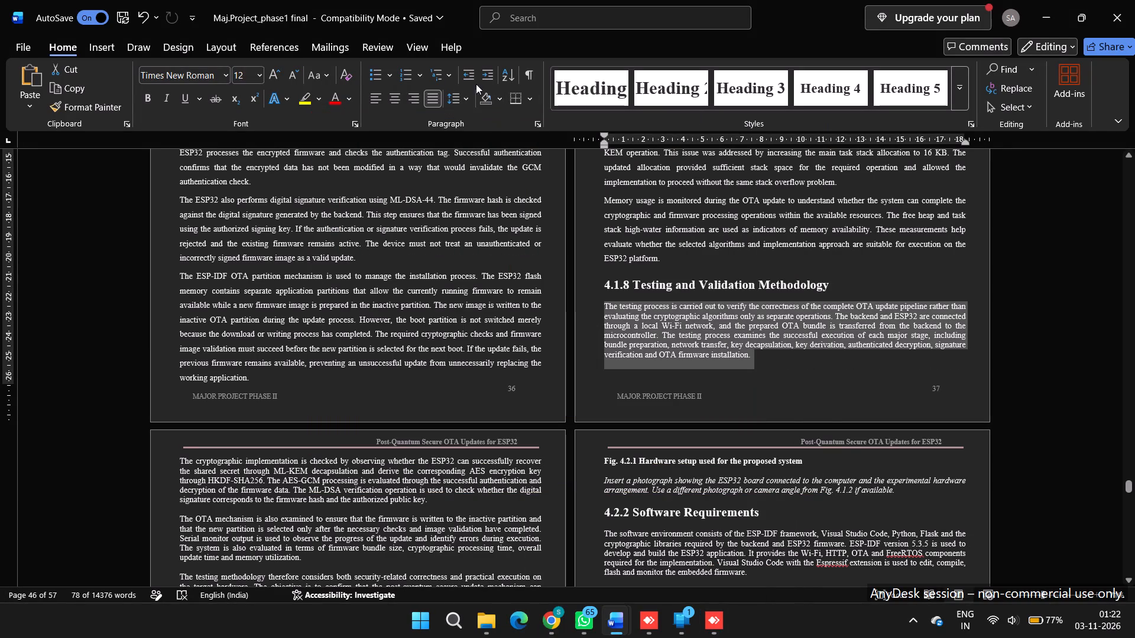
pyautogui.click(473, 95)
pyautogui.click(473, 153)
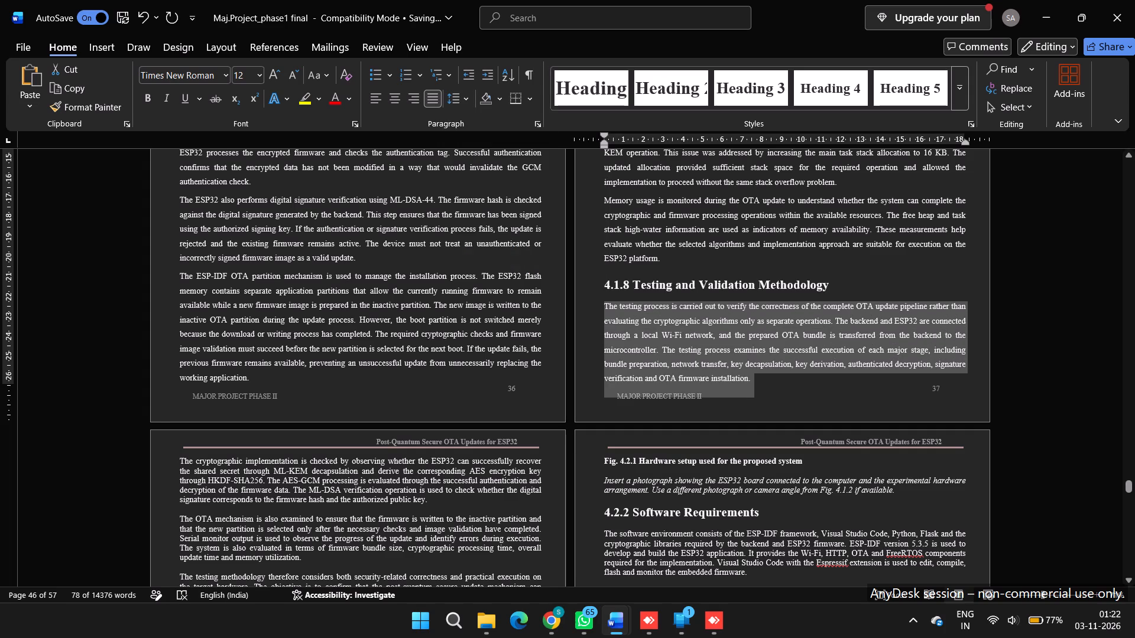
# Apply the Heading 5 style to the heading "4.1.8 Testing and Validation Methodology".
pyautogui.click(593, 265)
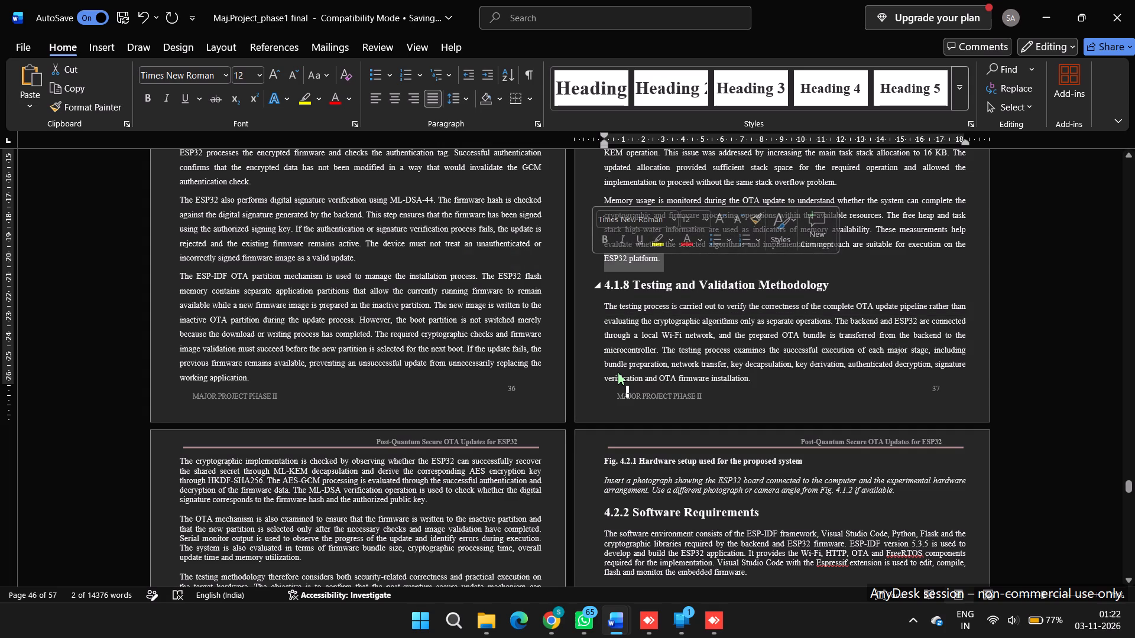
pyautogui.moveTo(841, 280); pyautogui.dragTo(603, 278)
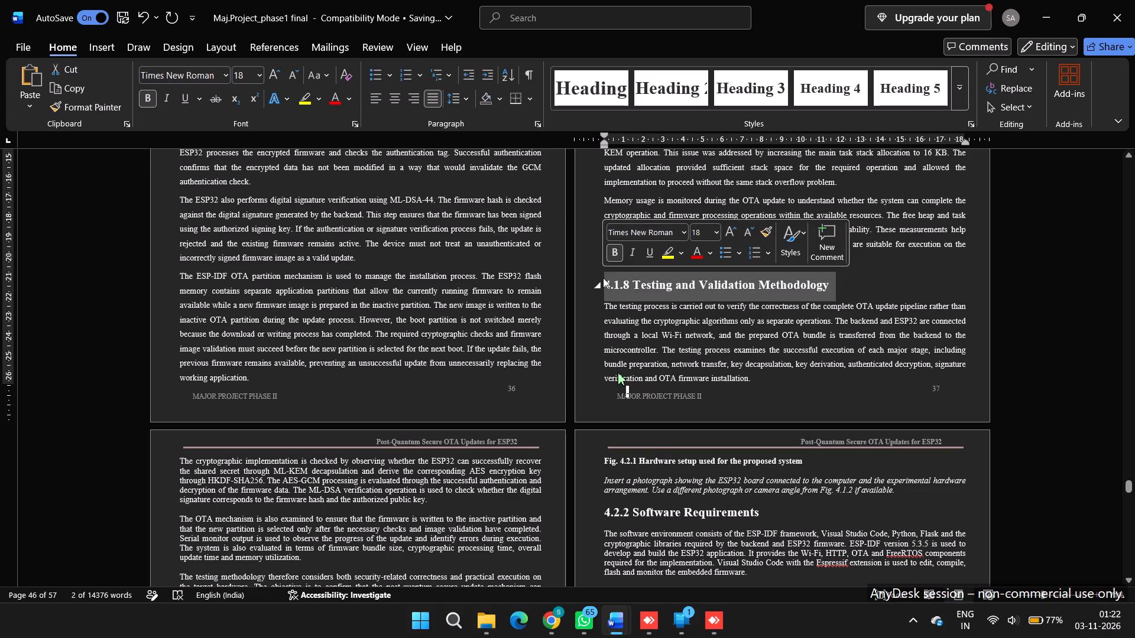
pyautogui.click(904, 83)
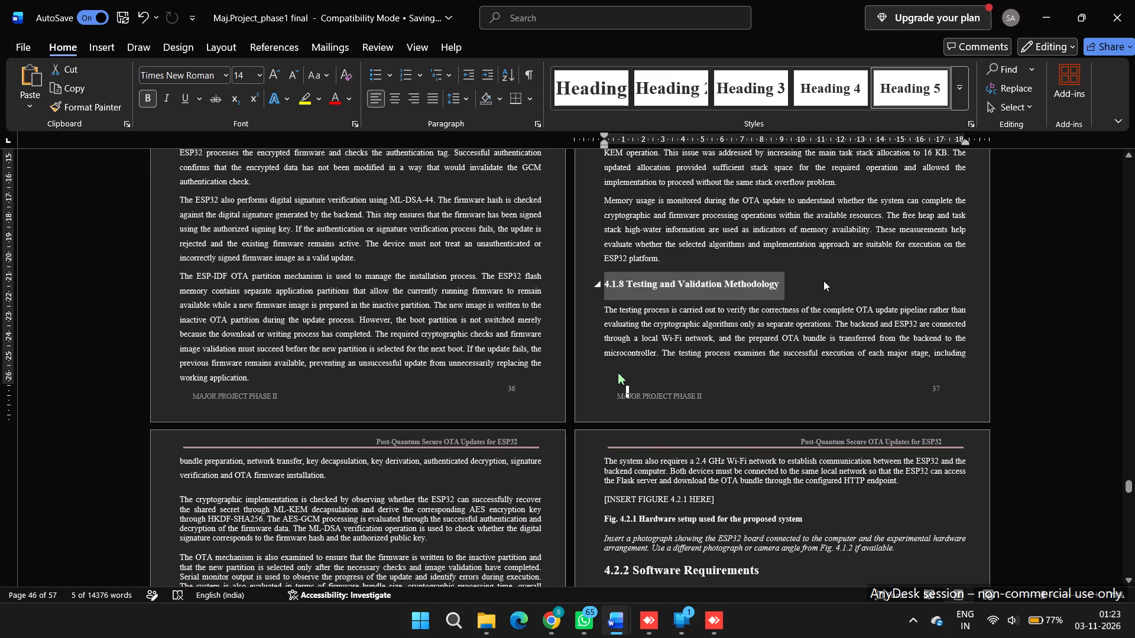
pyautogui.click(751, 382)
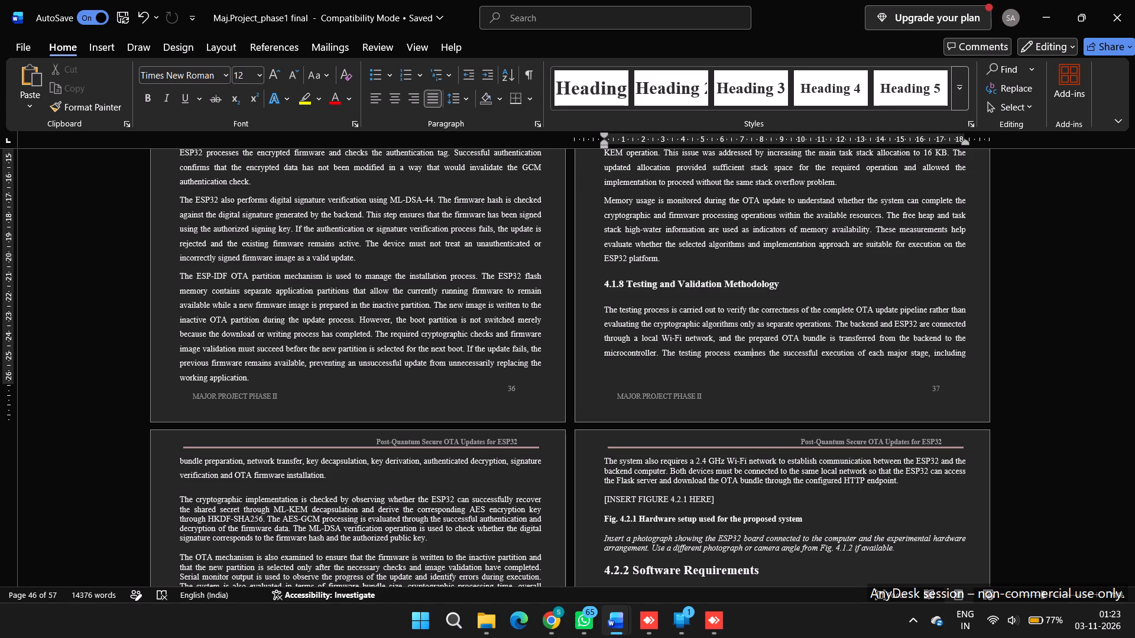
# Format the 4.1.8 body text from "bundle preparation" to "available memory resources" with 1.5 line spacing, 0 pt before and 6 pt after.
pyautogui.scroll(-3, 770, 397)
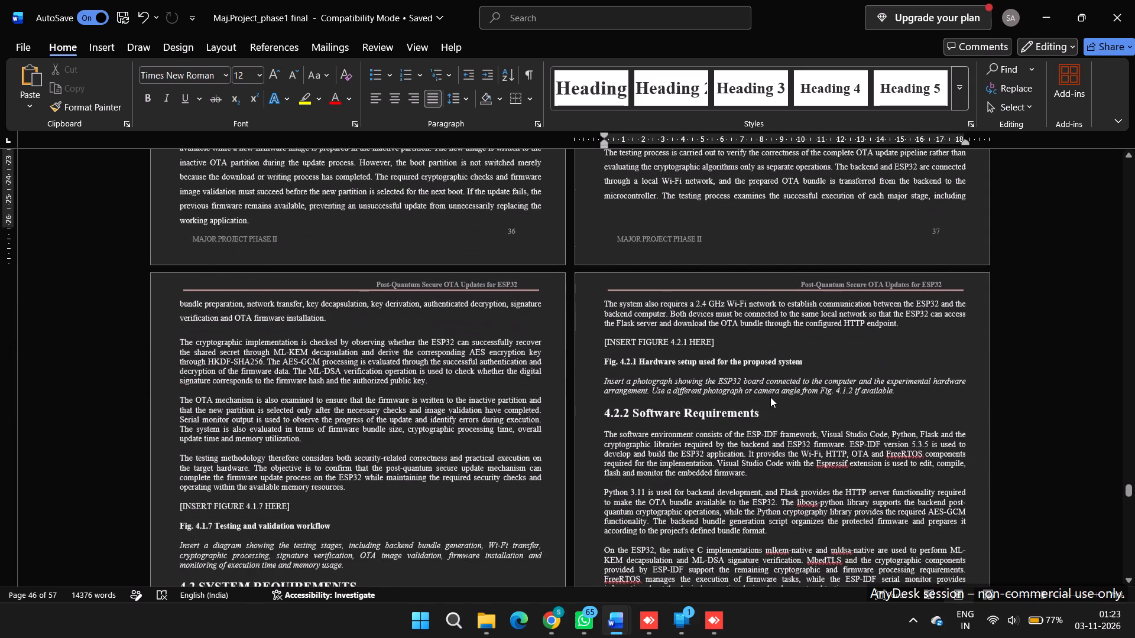
pyautogui.scroll(-1, 770, 397)
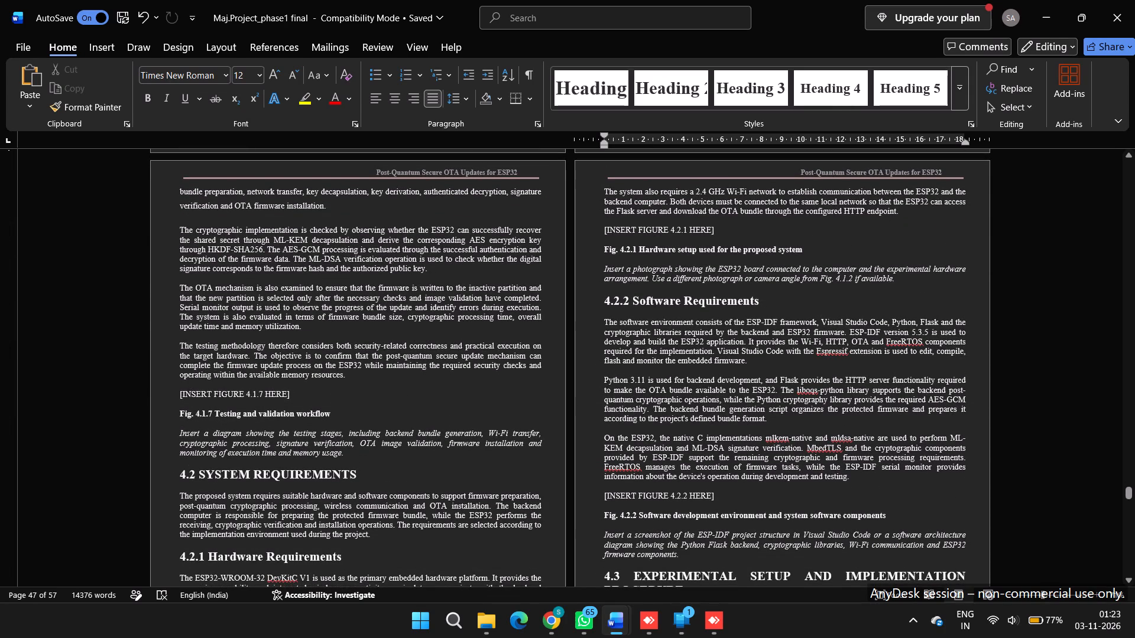
pyautogui.moveTo(349, 378); pyautogui.dragTo(174, 185)
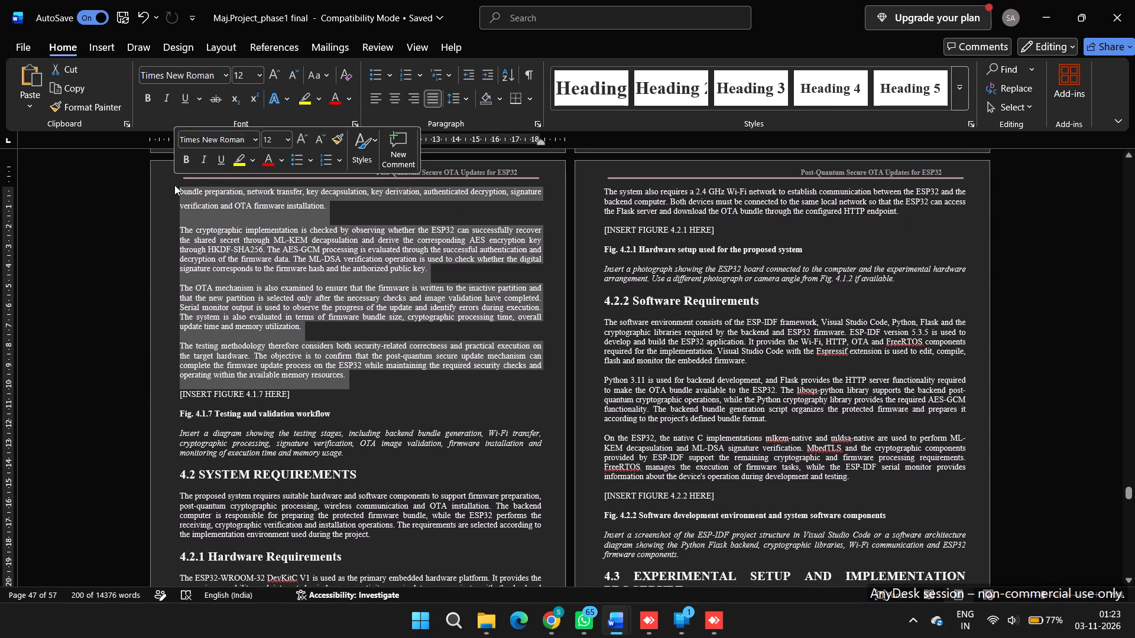
pyautogui.click(459, 97)
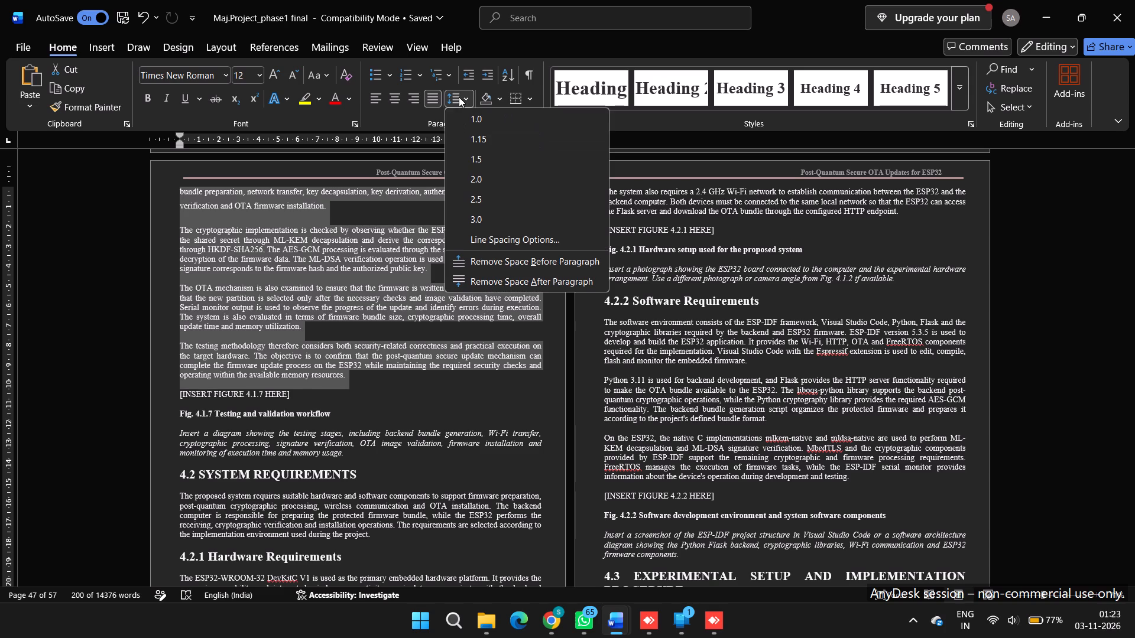
pyautogui.click(478, 155)
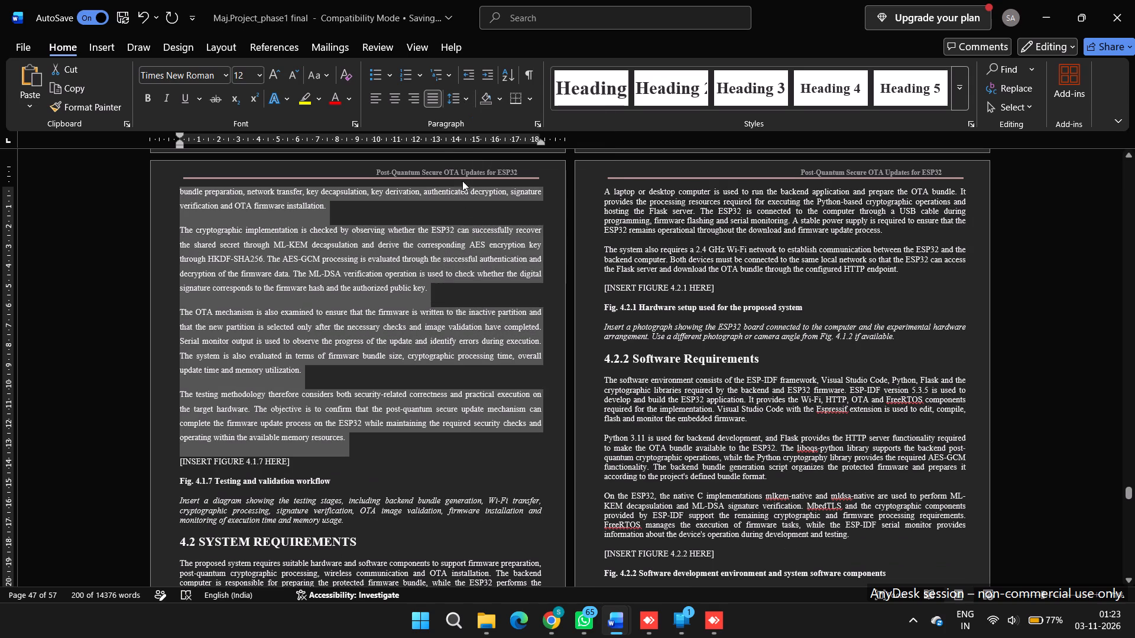
pyautogui.click(541, 126)
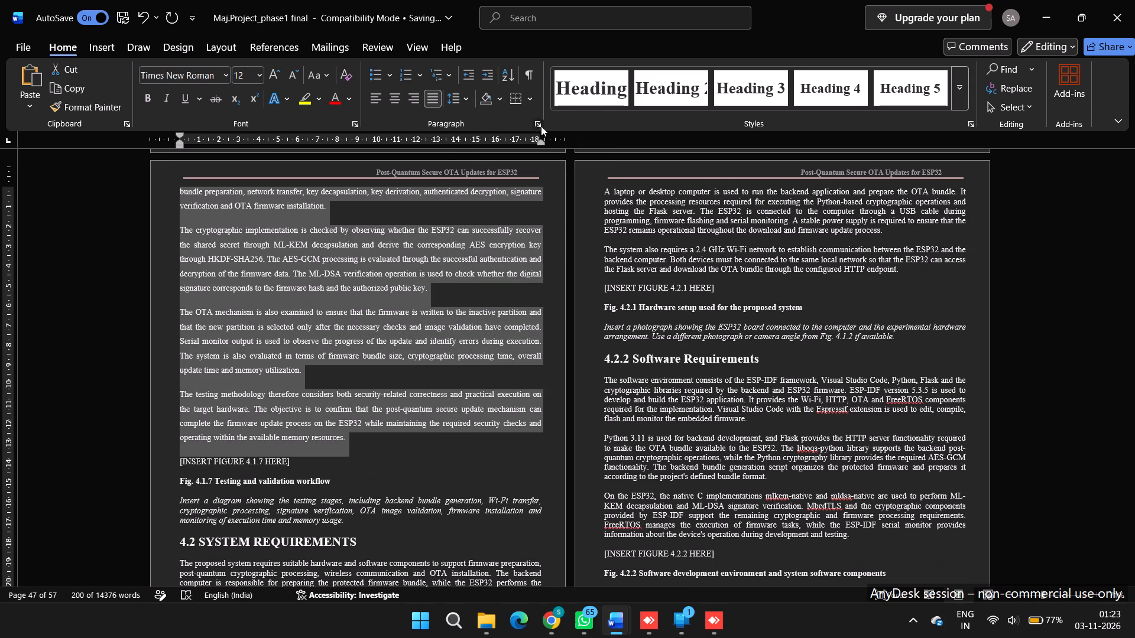
pyautogui.click(511, 309)
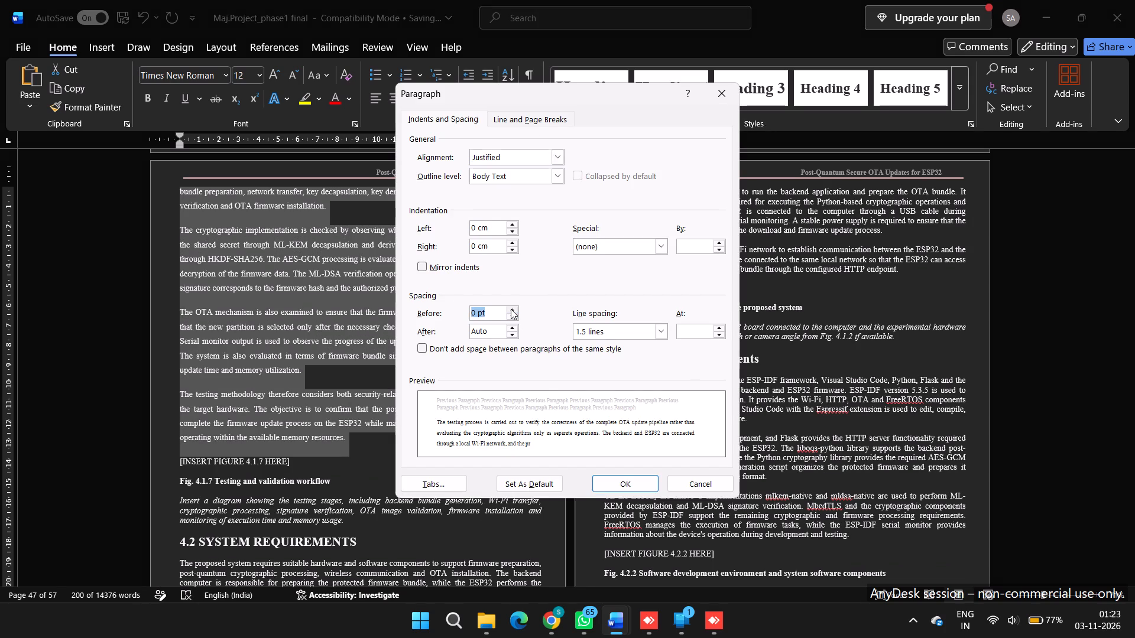
pyautogui.click(510, 326)
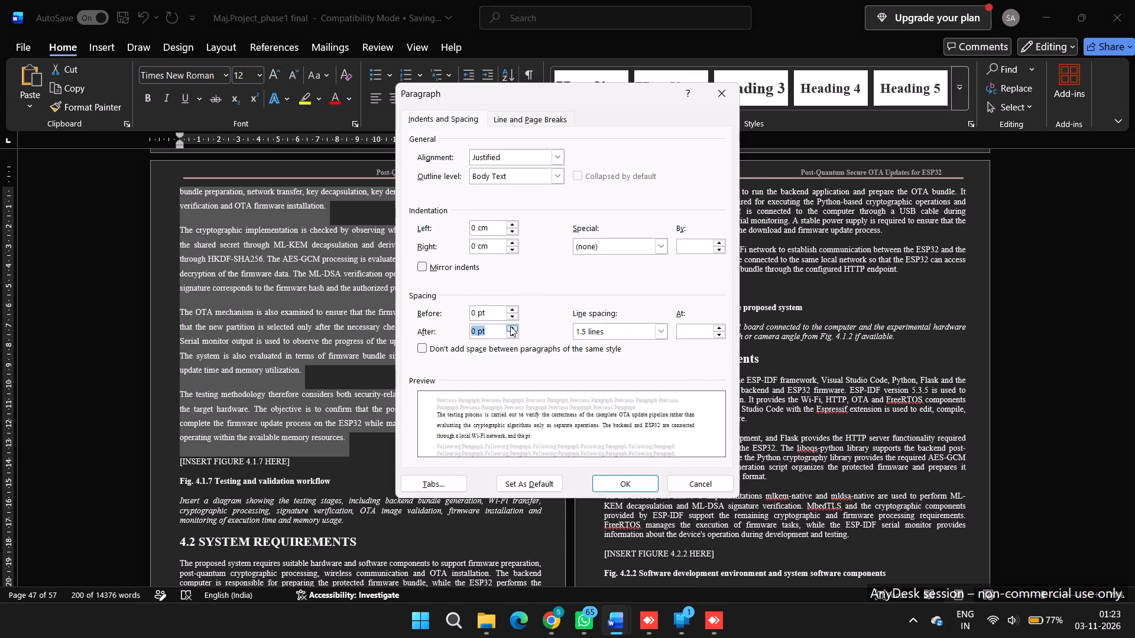
pyautogui.click(510, 326)
pyautogui.click(612, 481)
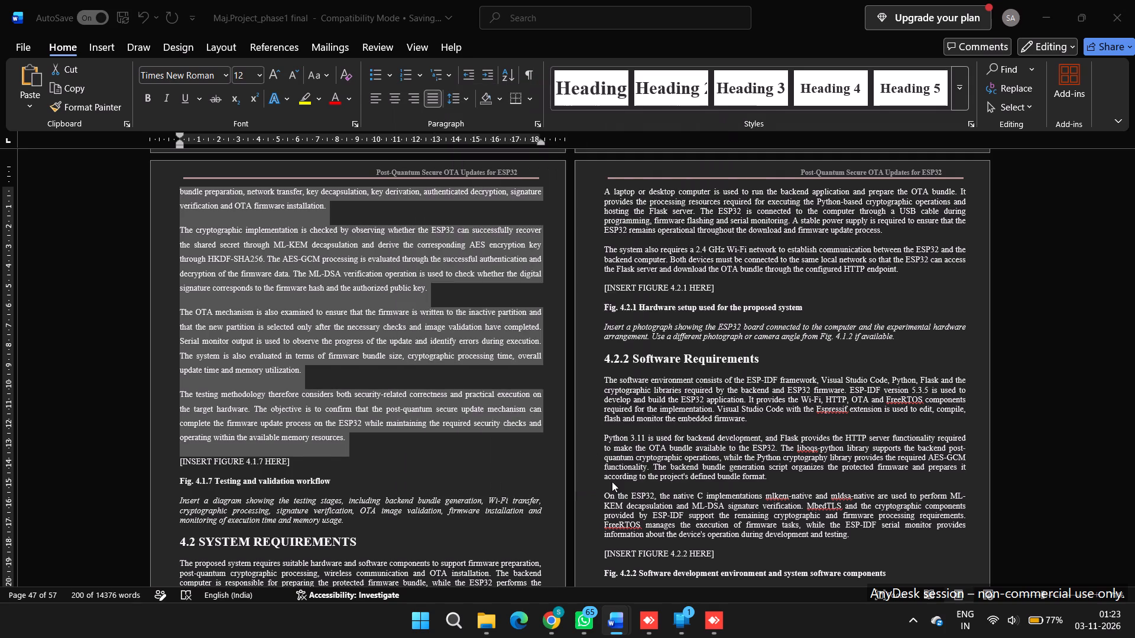
# Apply the Heading 5 style to the heading "4.2 SYSTEM REQUIREMENTS".
pyautogui.scroll(1, 463, 406)
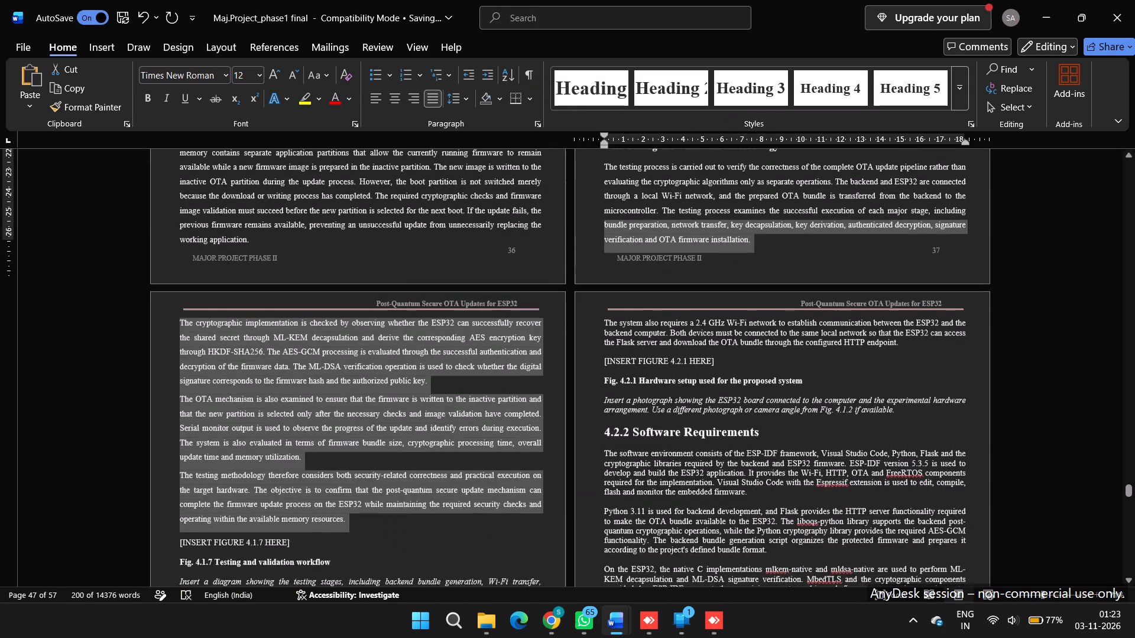
pyautogui.scroll(2, 463, 406)
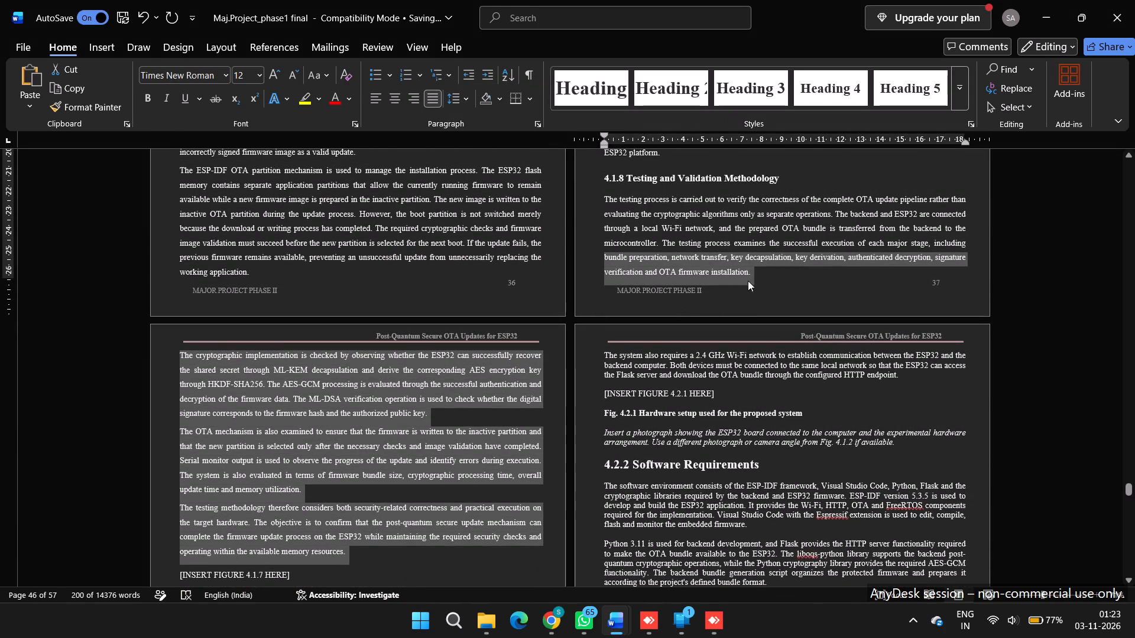
pyautogui.scroll(-3, 562, 329)
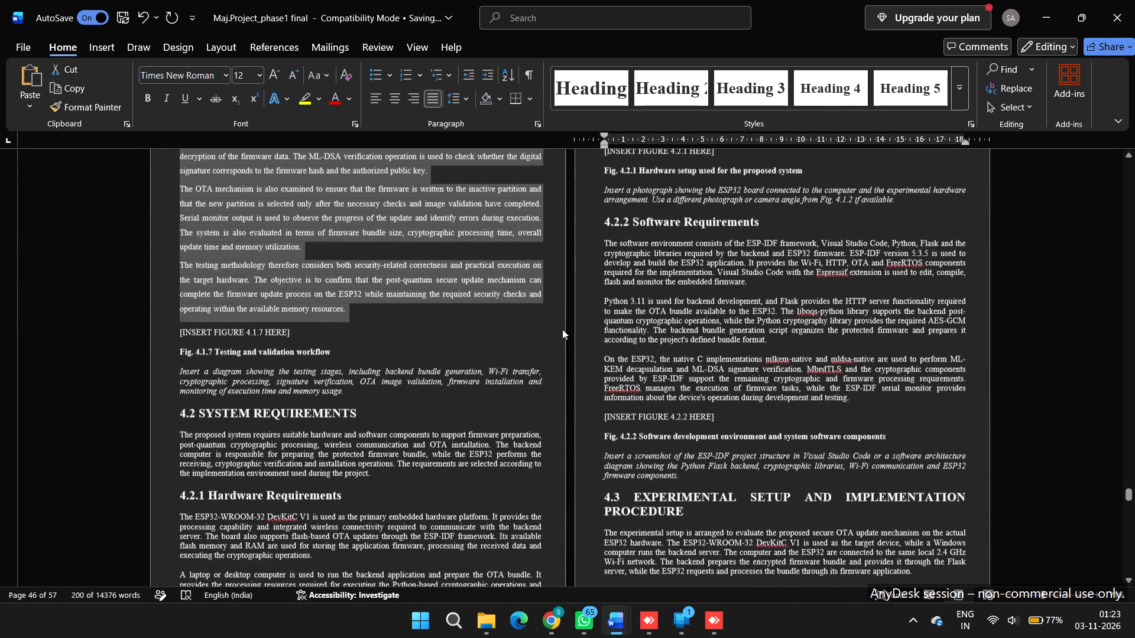
pyautogui.scroll(-1, 562, 329)
pyautogui.moveTo(370, 409); pyautogui.dragTo(214, 406)
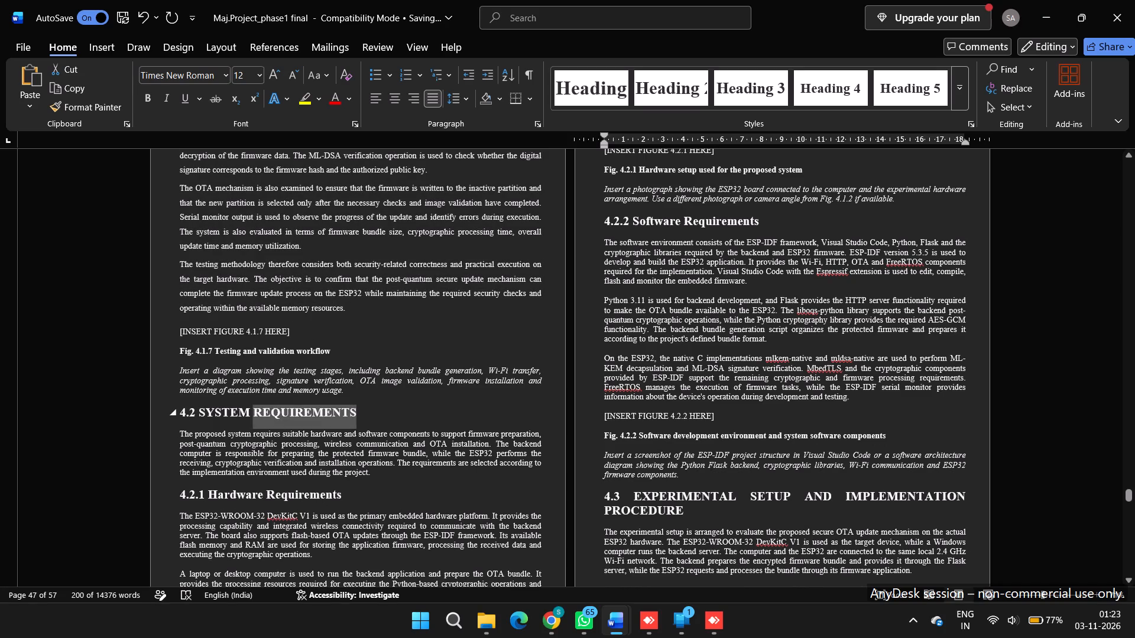
pyautogui.moveTo(214, 406); pyautogui.dragTo(179, 405)
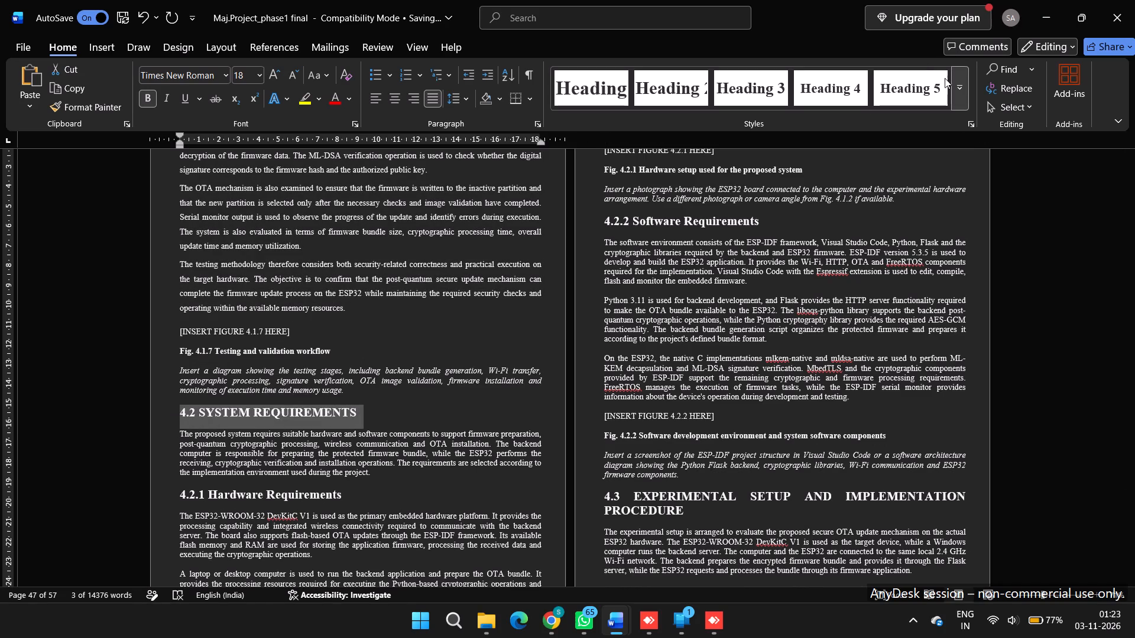
pyautogui.click(916, 88)
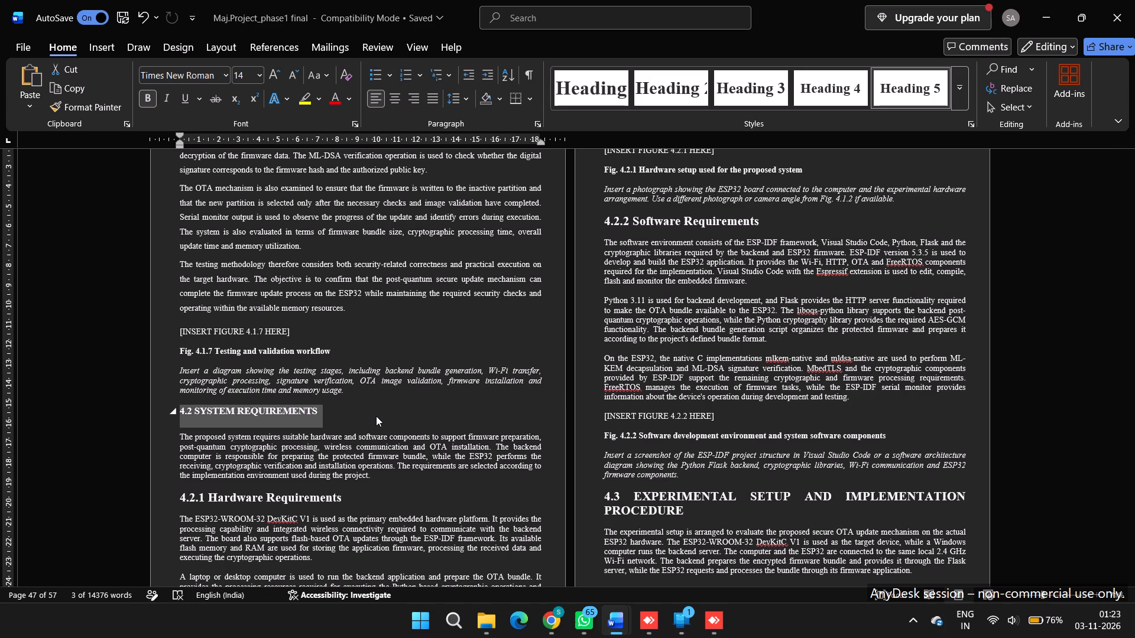
# Format the body paragraph under 4.2 SYSTEM REQUIREMENTS with 1.5 line spacing, 0 pt before and 6 pt after.
pyautogui.scroll(-1, 376, 416)
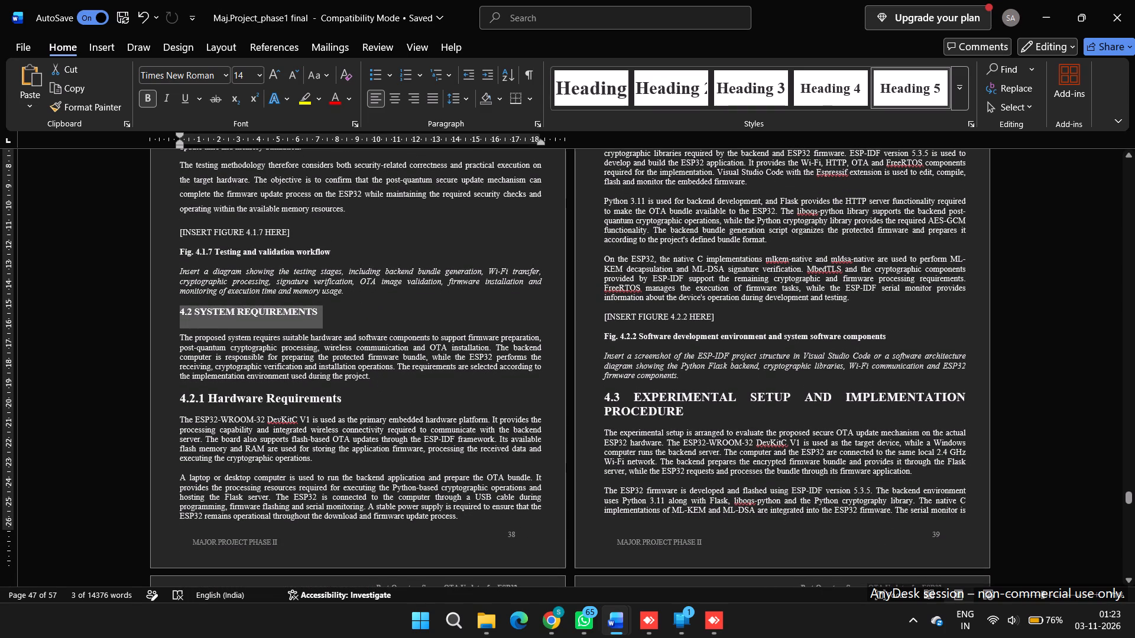
pyautogui.moveTo(371, 375); pyautogui.dragTo(164, 333)
pyautogui.click(461, 97)
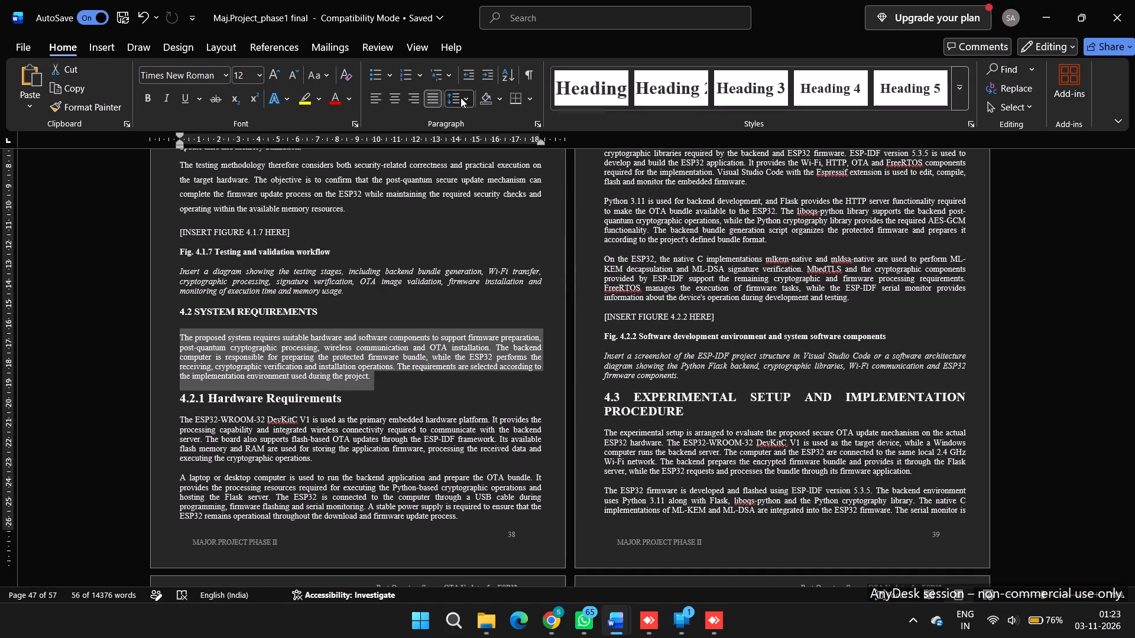
pyautogui.click(475, 159)
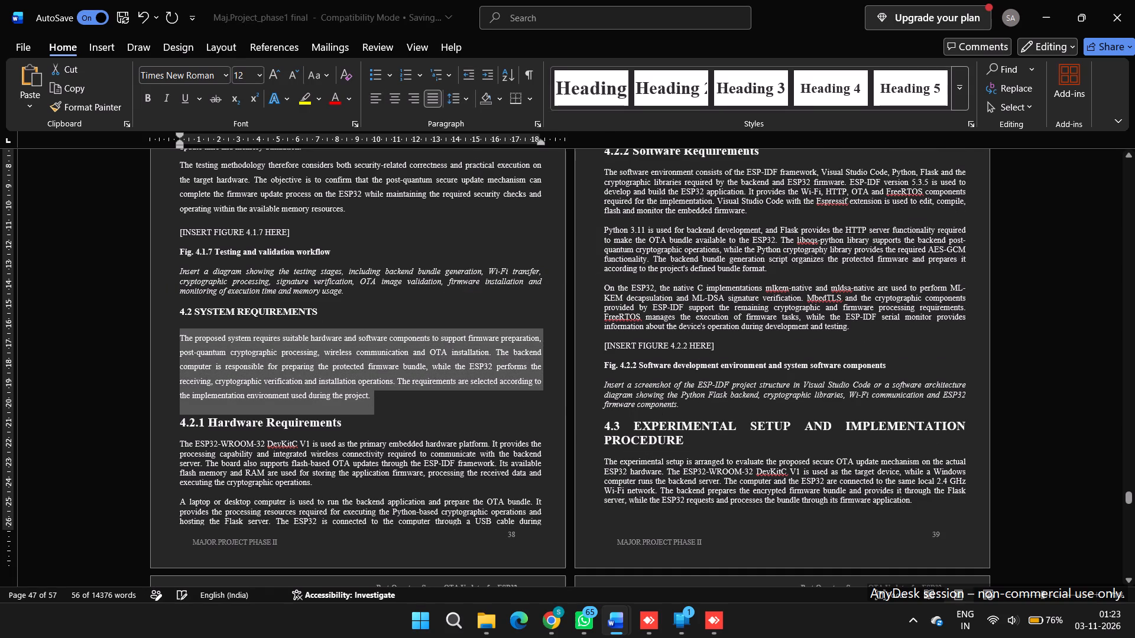
pyautogui.click(536, 123)
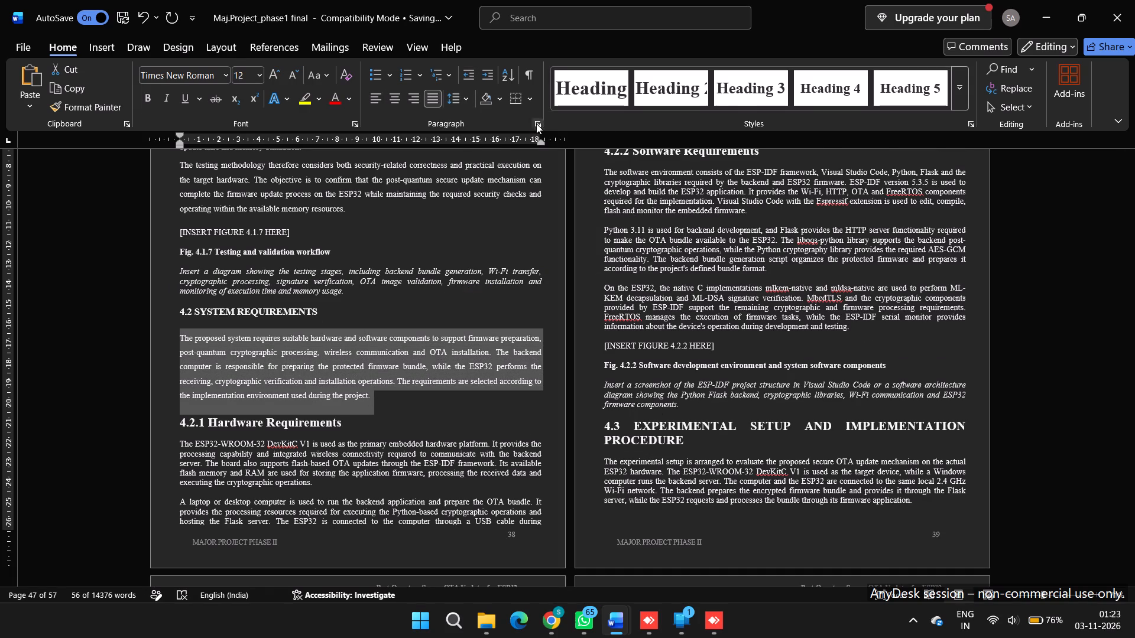
pyautogui.click(514, 313)
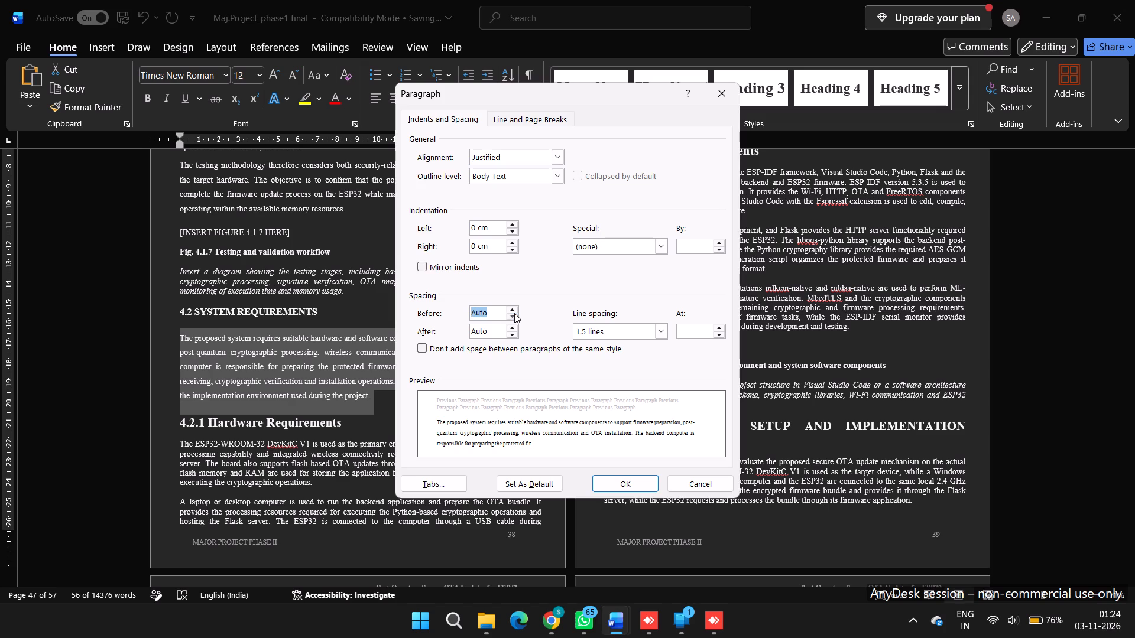
pyautogui.click(514, 310)
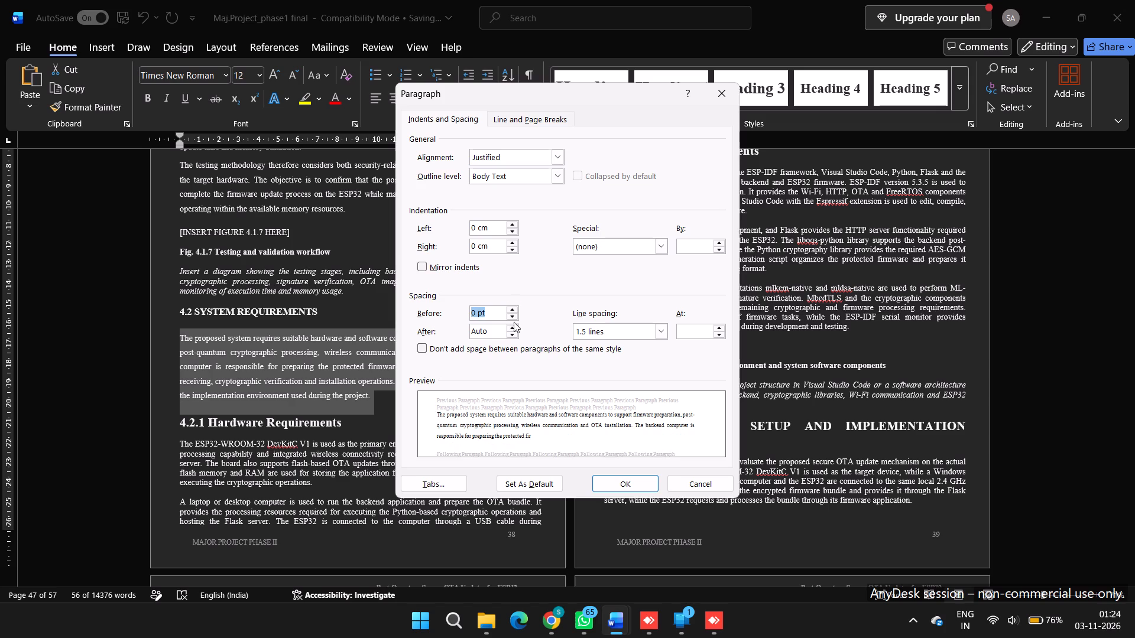
pyautogui.click(514, 327)
pyautogui.click(514, 327)
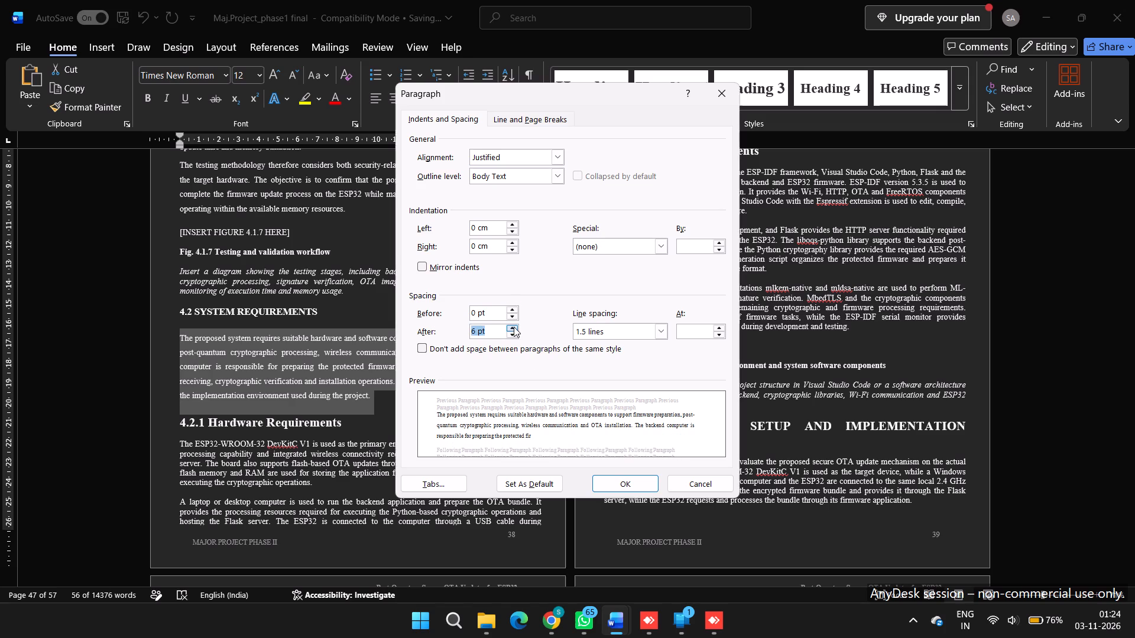
pyautogui.click(616, 492)
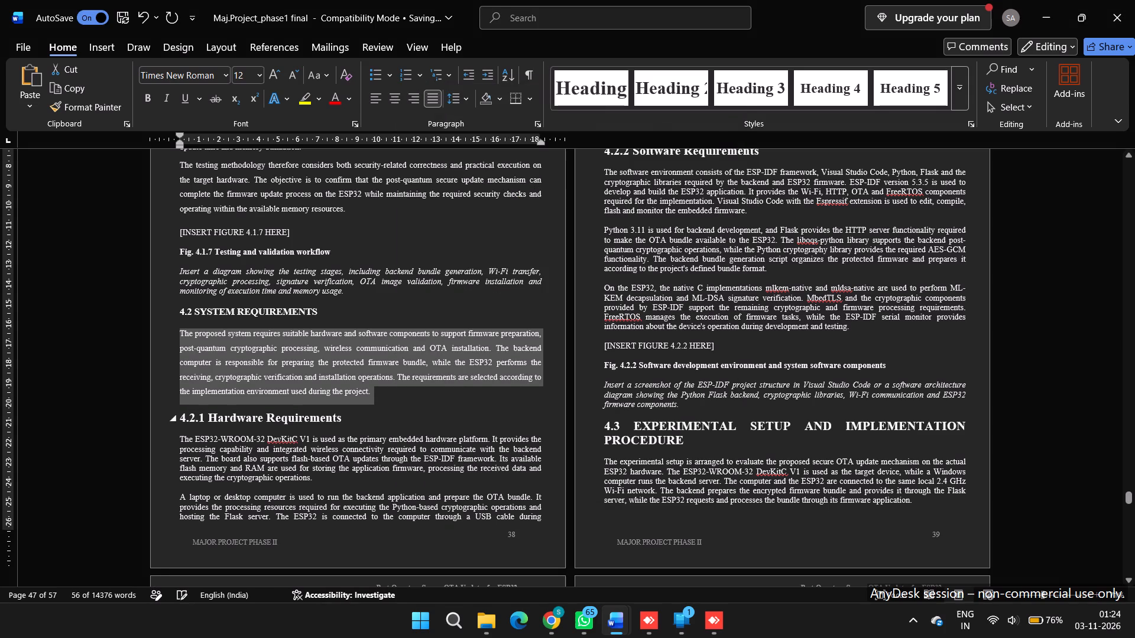
# Apply the Heading 5 style with 1.5 line spacing to the heading "4.2.1 Hardware Requirements".
pyautogui.moveTo(348, 418); pyautogui.dragTo(200, 412)
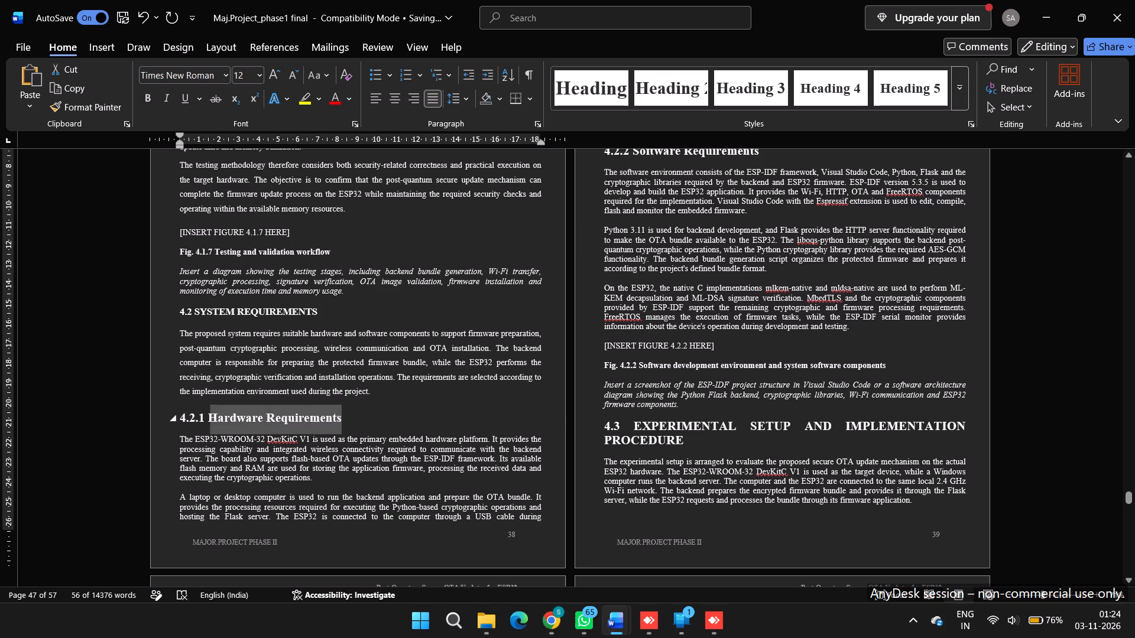
pyautogui.moveTo(200, 412); pyautogui.dragTo(179, 411)
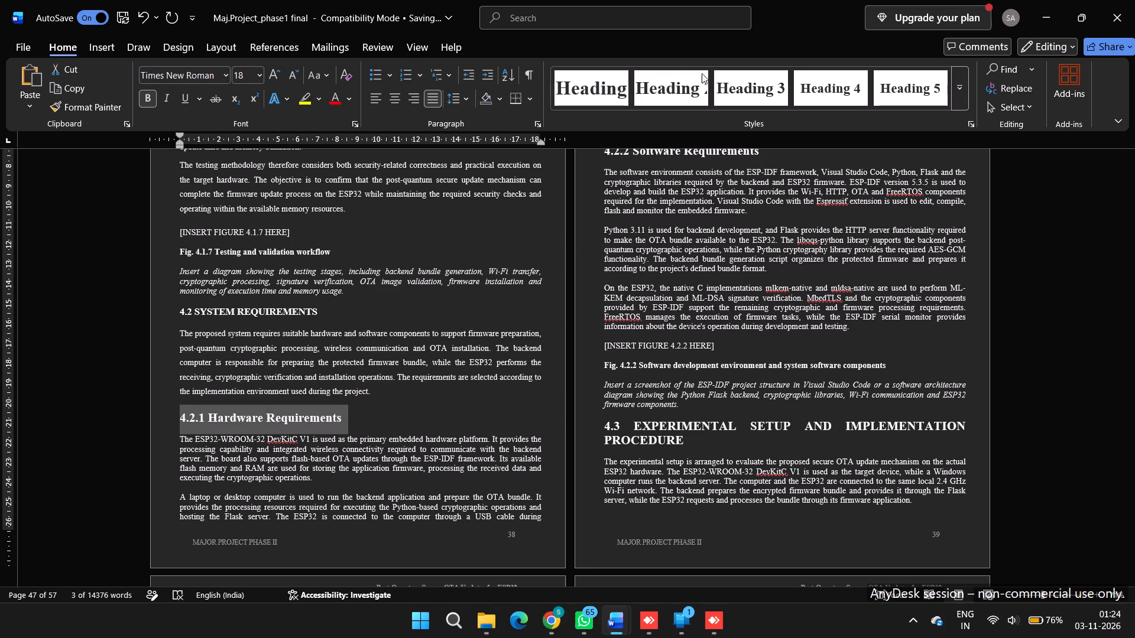
pyautogui.click(906, 84)
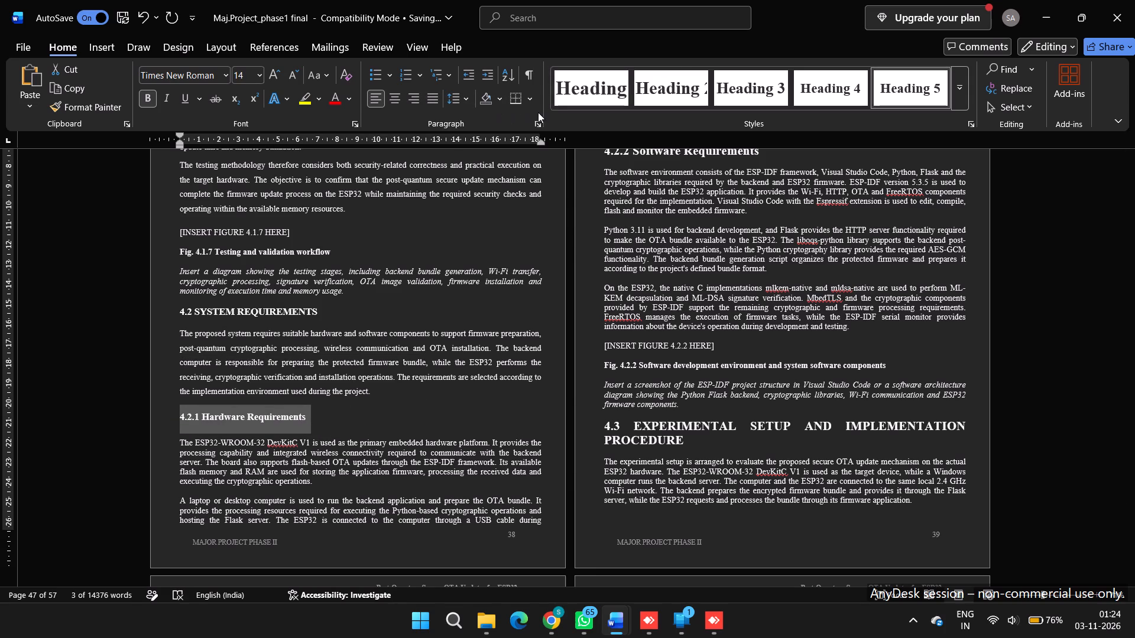
pyautogui.click(467, 99)
pyautogui.click(479, 161)
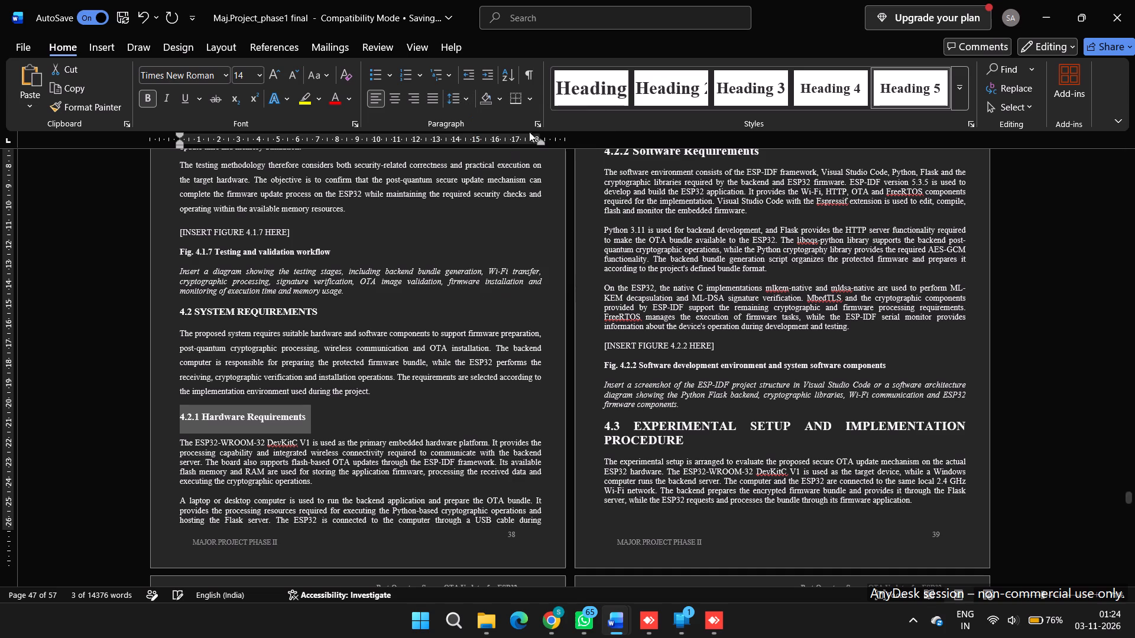
pyautogui.click(540, 124)
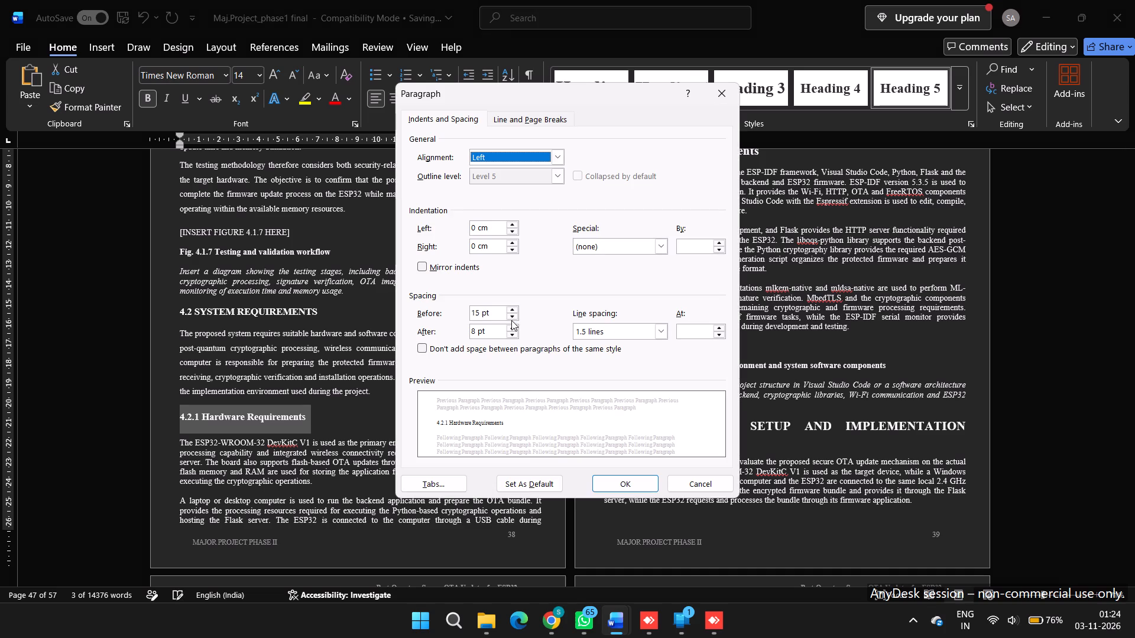
pyautogui.click(619, 481)
pyautogui.click(438, 415)
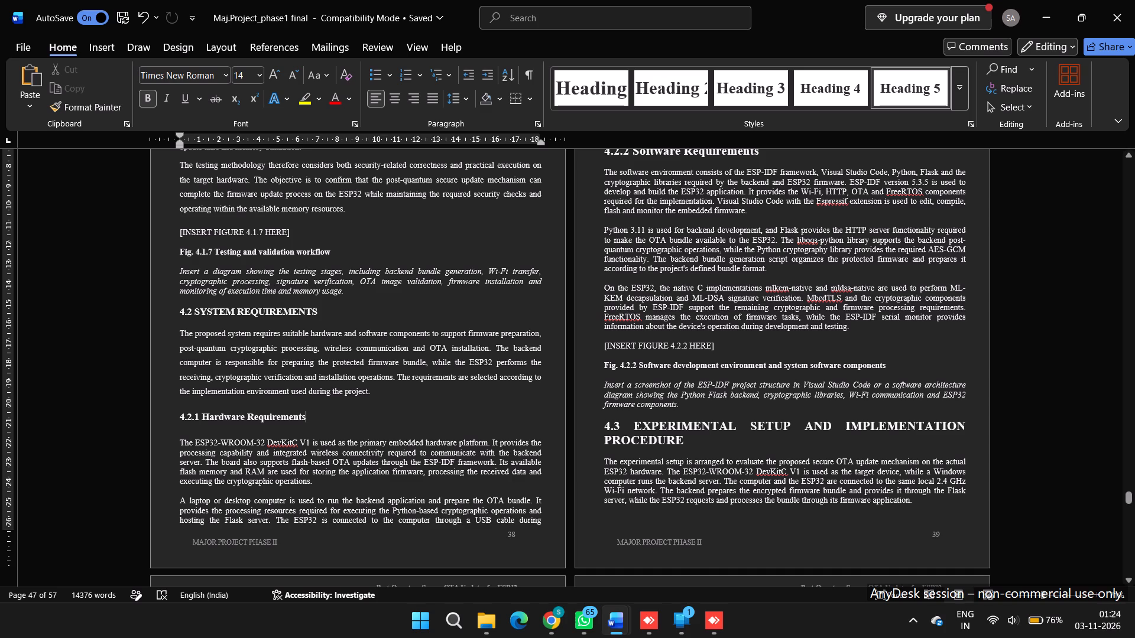
# Format the first two body paragraphs under 4.2.1 Hardware Requirements with 1.5 line spacing, 0 pt before and 6 pt after.
pyautogui.moveTo(544, 525); pyautogui.dragTo(224, 460)
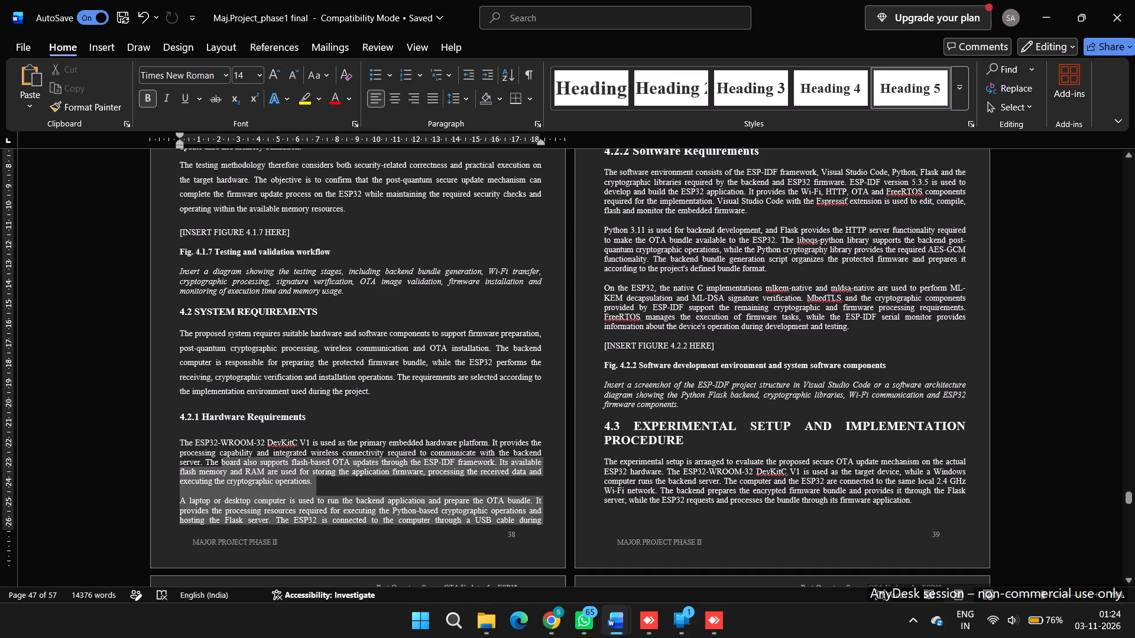
pyautogui.moveTo(224, 460); pyautogui.dragTo(194, 439)
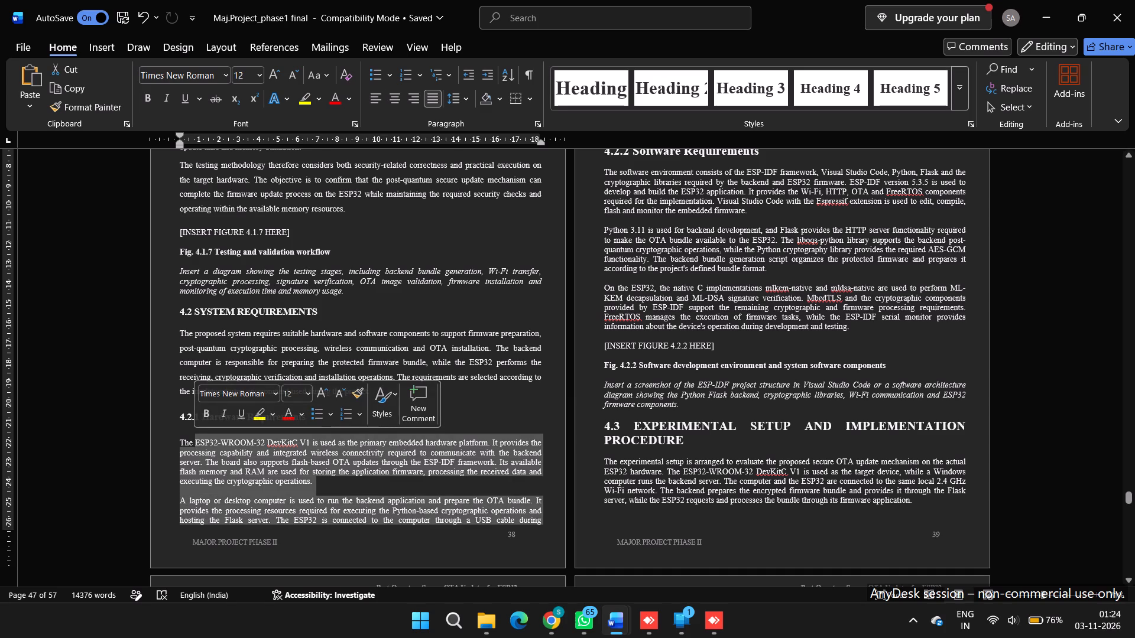
pyautogui.click(128, 442)
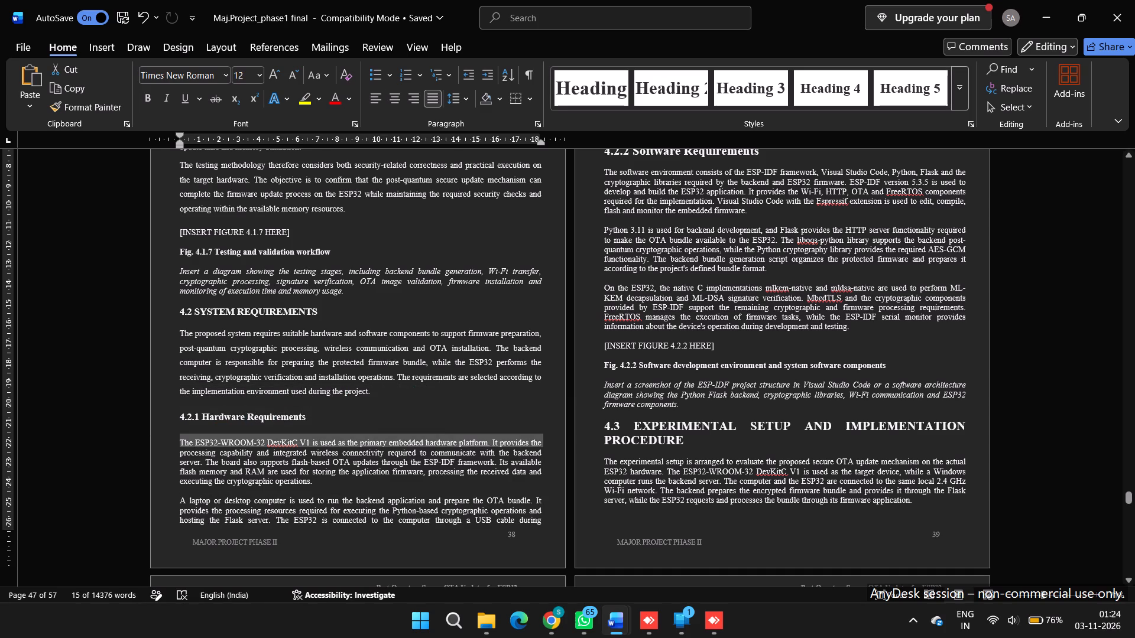
pyautogui.moveTo(549, 520); pyautogui.dragTo(137, 441)
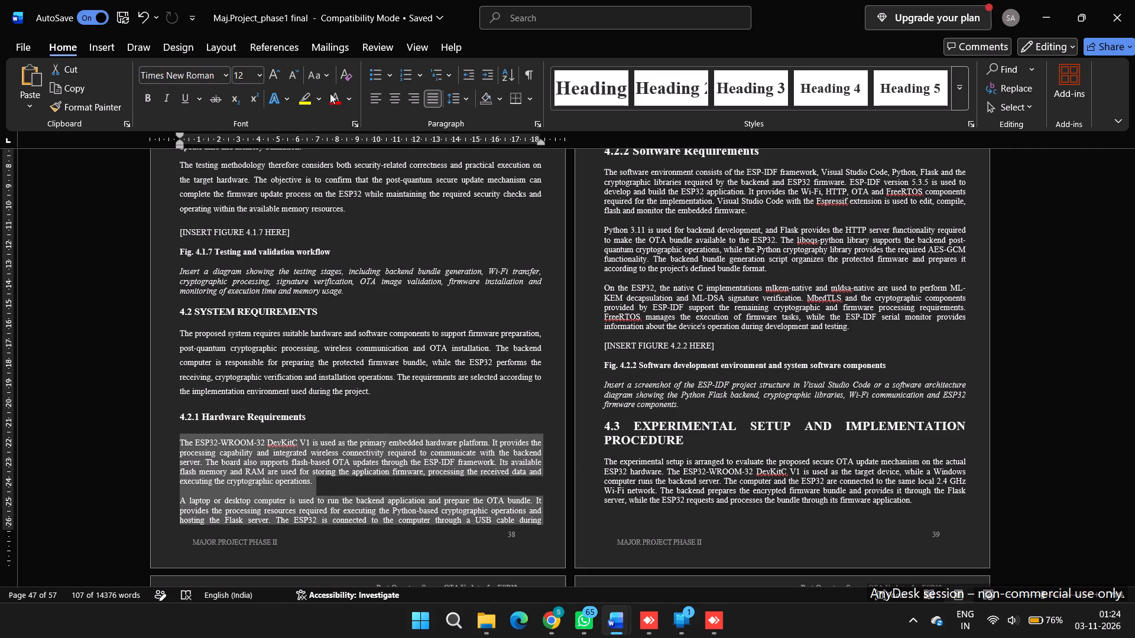
pyautogui.click(465, 96)
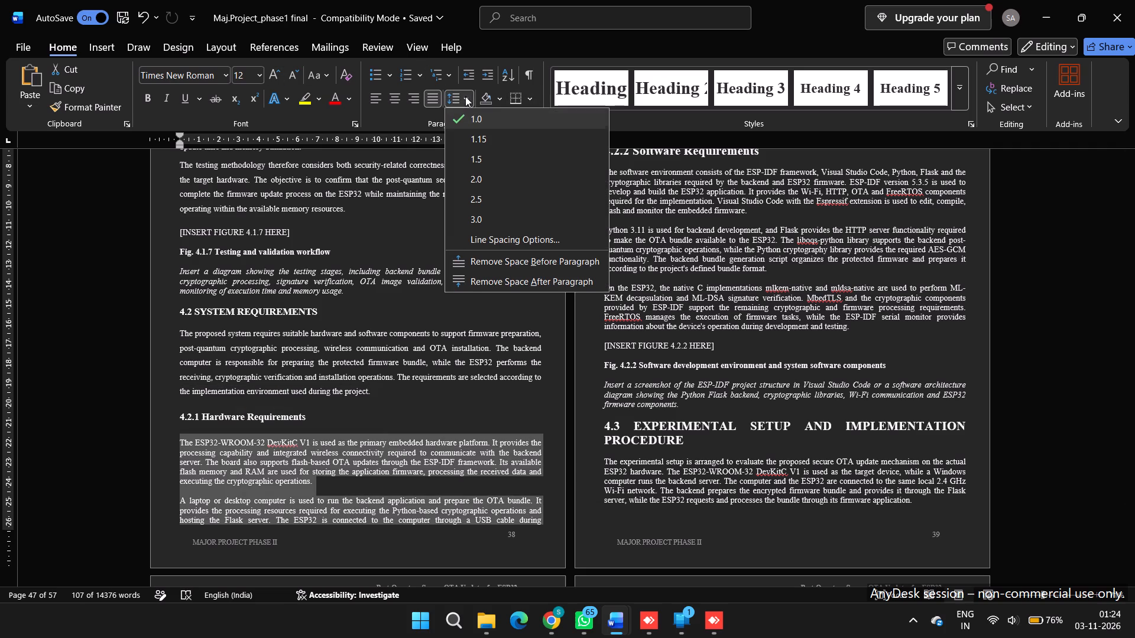
pyautogui.click(475, 157)
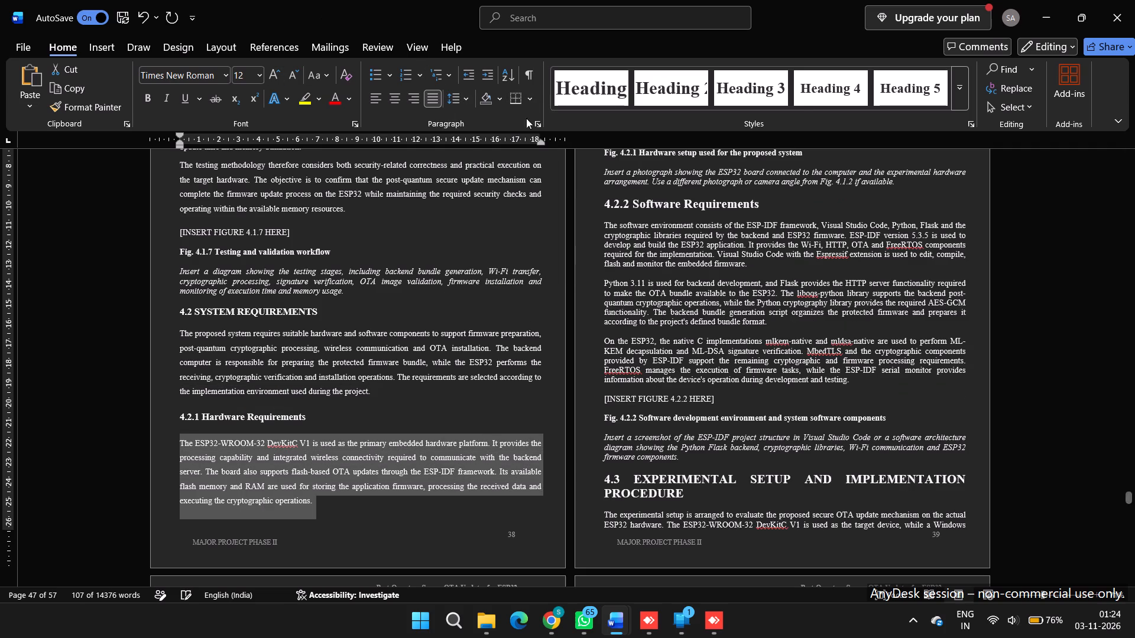
pyautogui.click(540, 123)
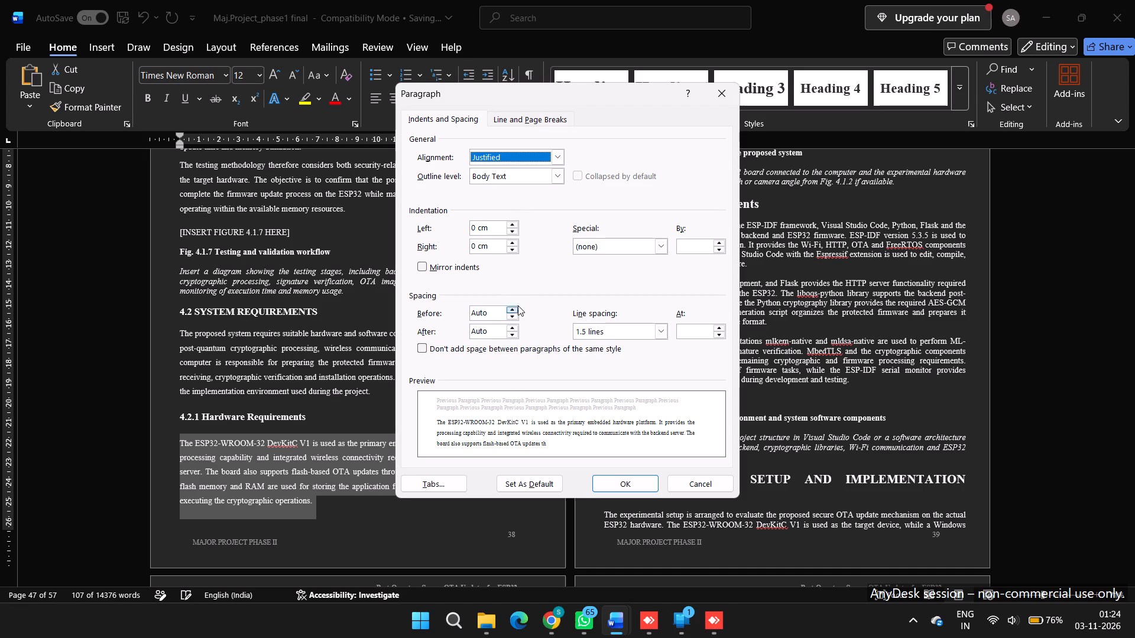
pyautogui.click(514, 314)
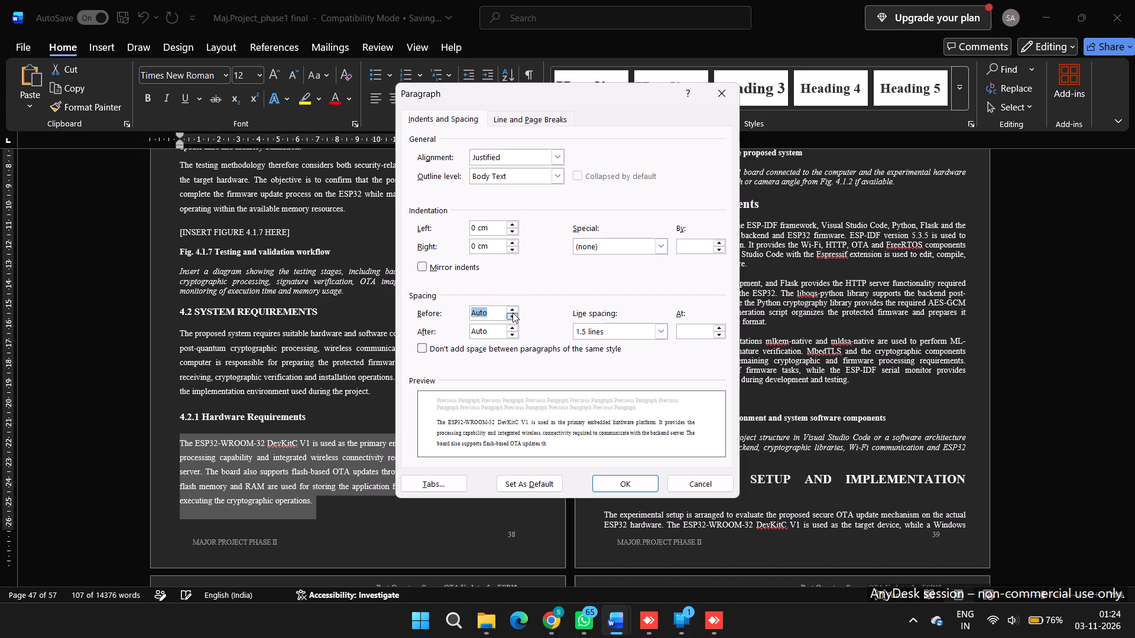
pyautogui.click(511, 310)
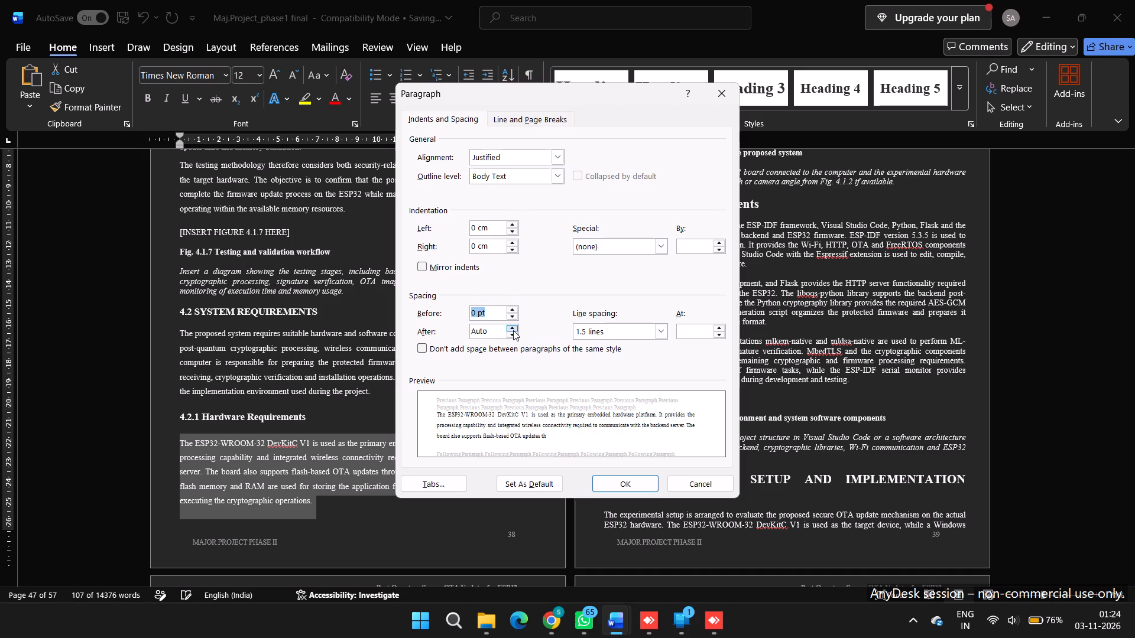
pyautogui.click(513, 330)
pyautogui.click(513, 330)
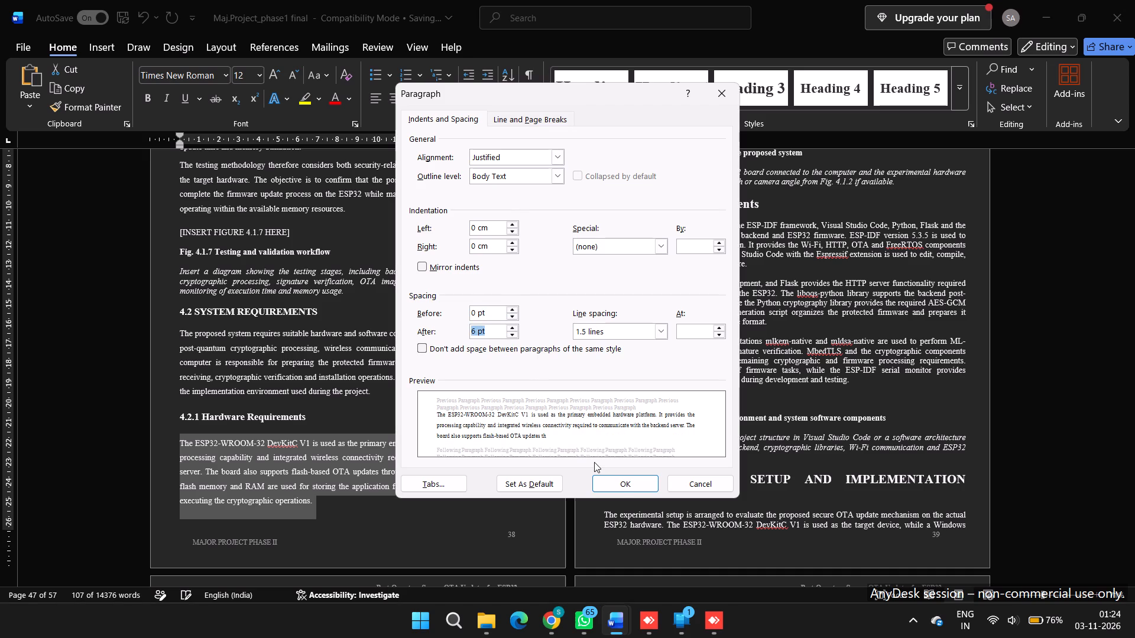
pyautogui.click(622, 483)
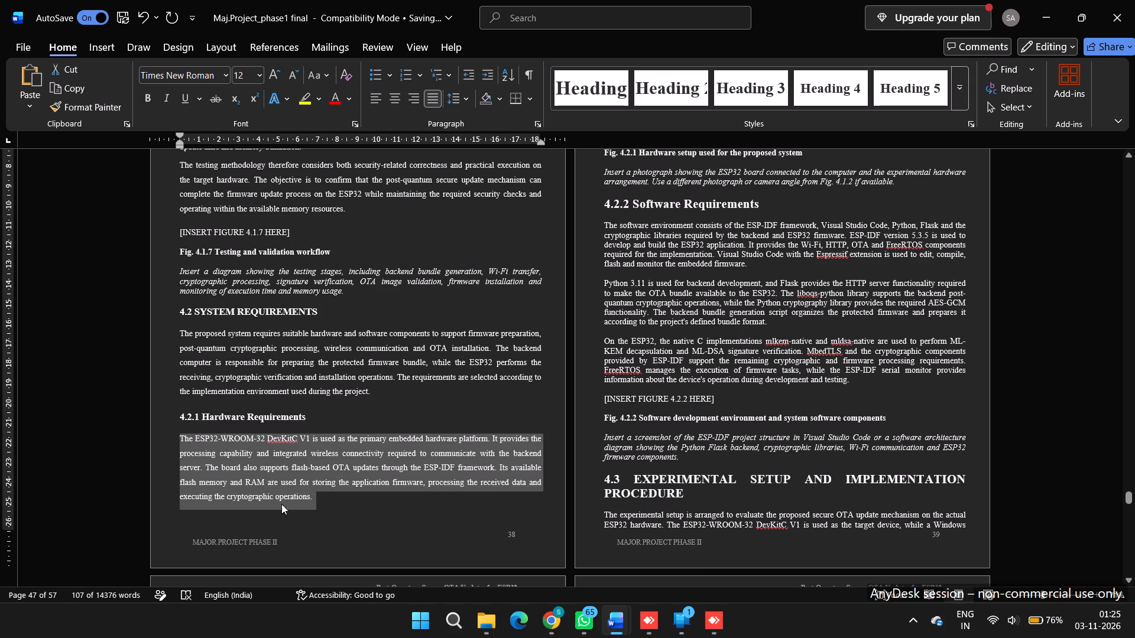
pyautogui.click(351, 510)
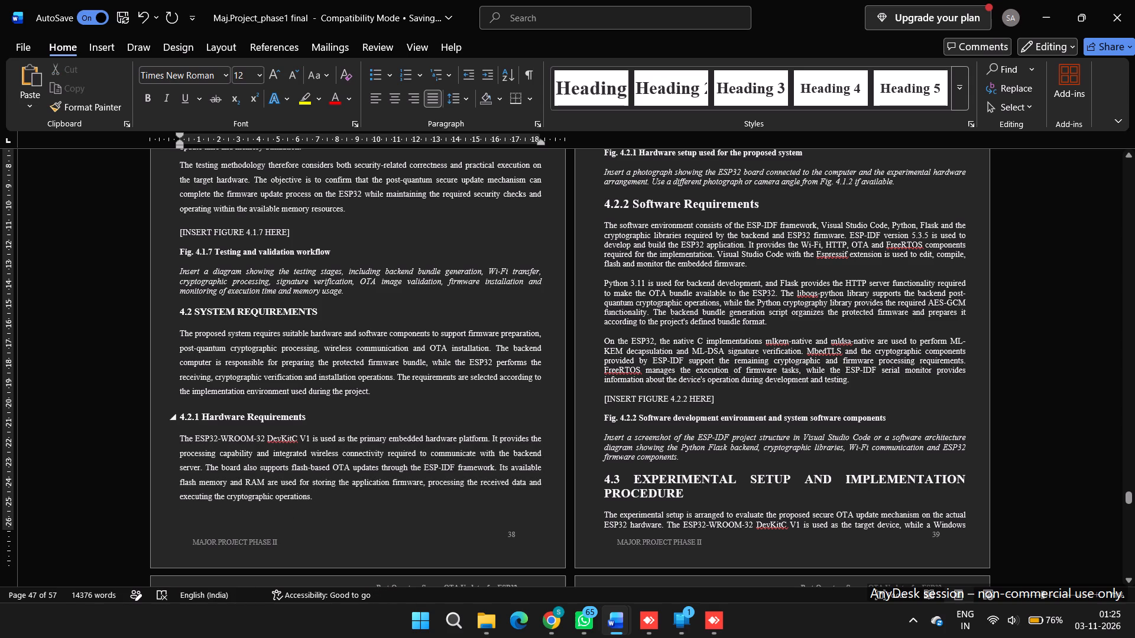
# Format the 4.2.1 body text from "A laptop or desktop computer" to "configured HTTP endpoint" with 1.5 line spacing, 0 pt before and 6 pt after.
pyautogui.scroll(1, 495, 409)
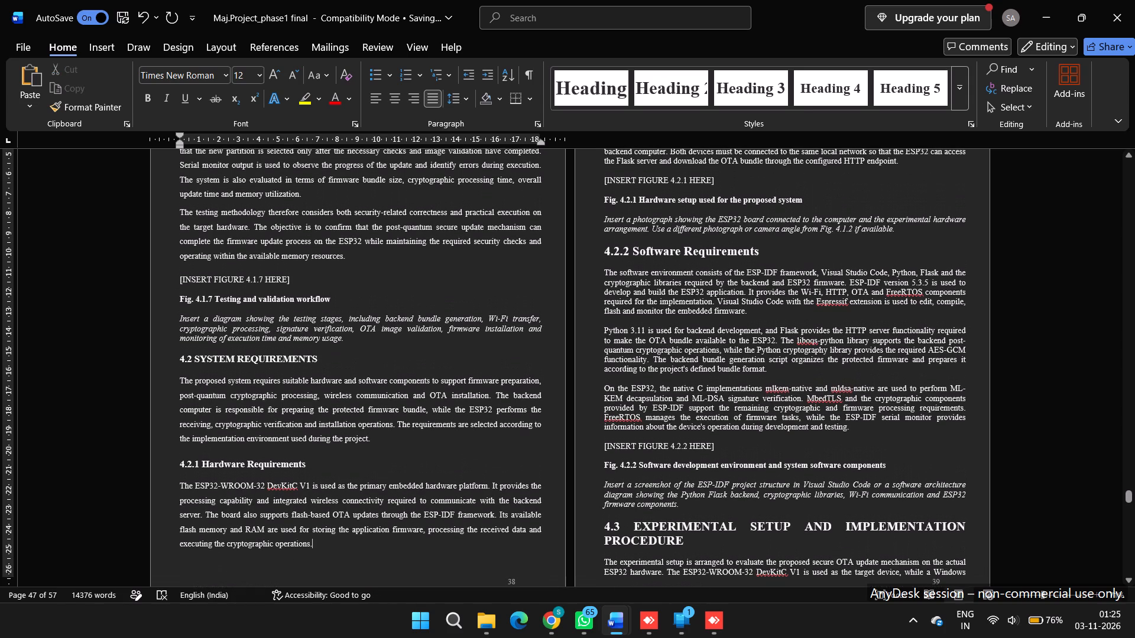
pyautogui.scroll(3, 495, 409)
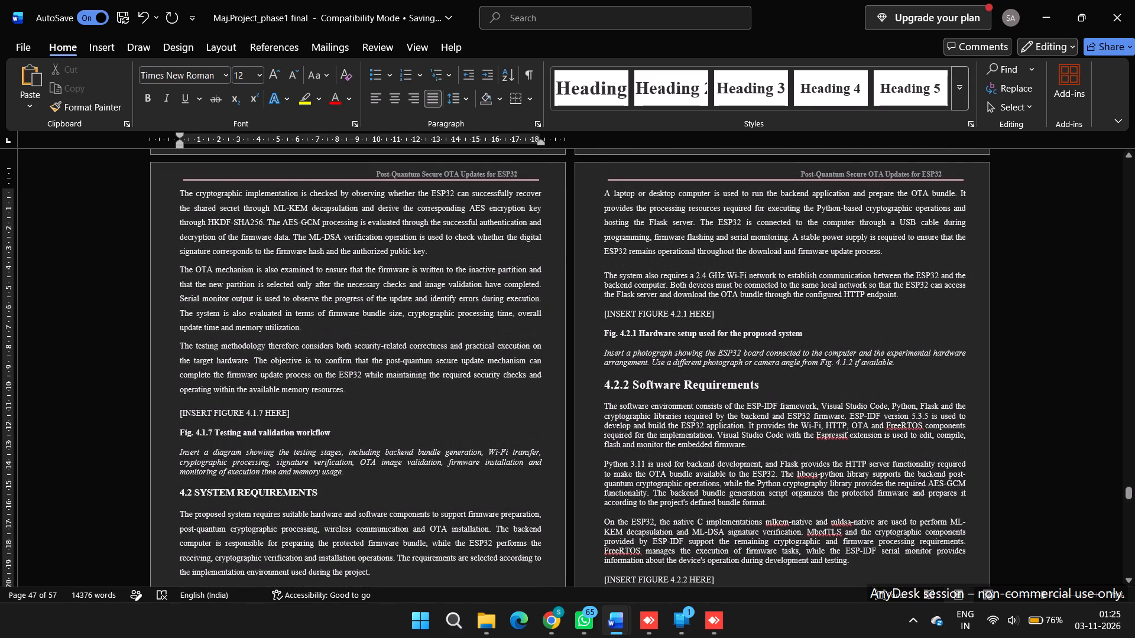
pyautogui.moveTo(896, 296); pyautogui.dragTo(763, 294)
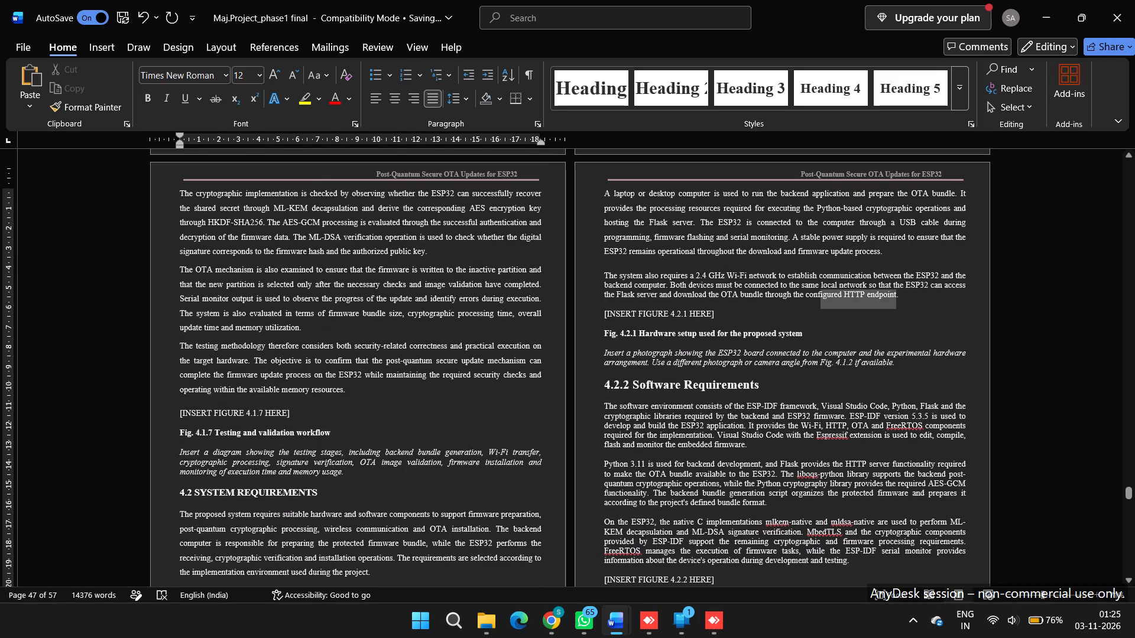
pyautogui.moveTo(763, 294); pyautogui.dragTo(582, 190)
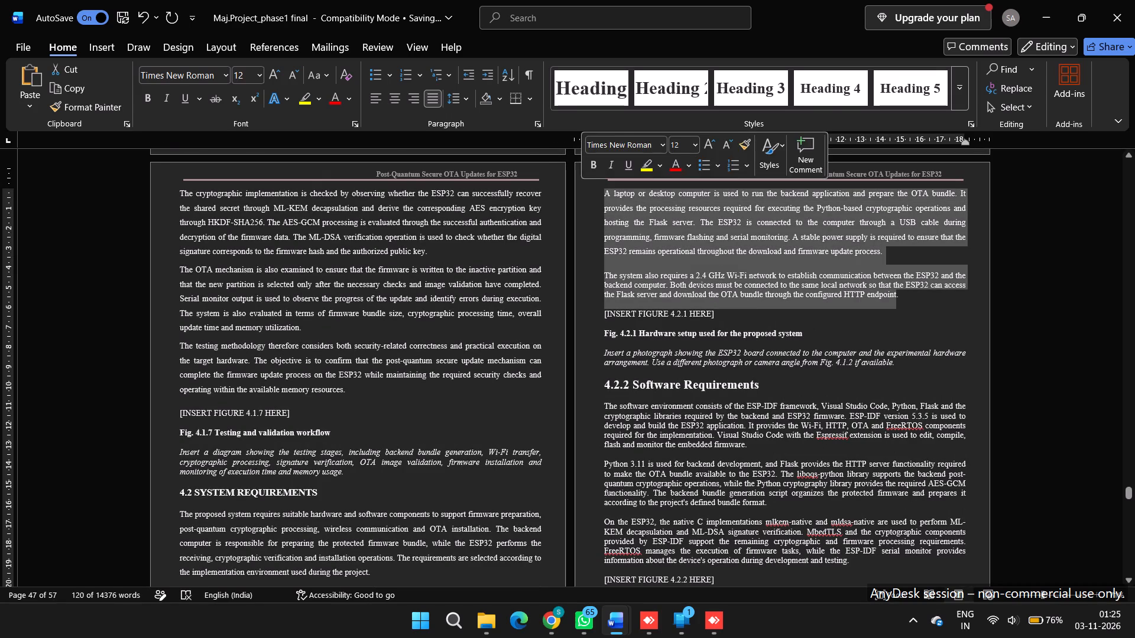
pyautogui.click(459, 95)
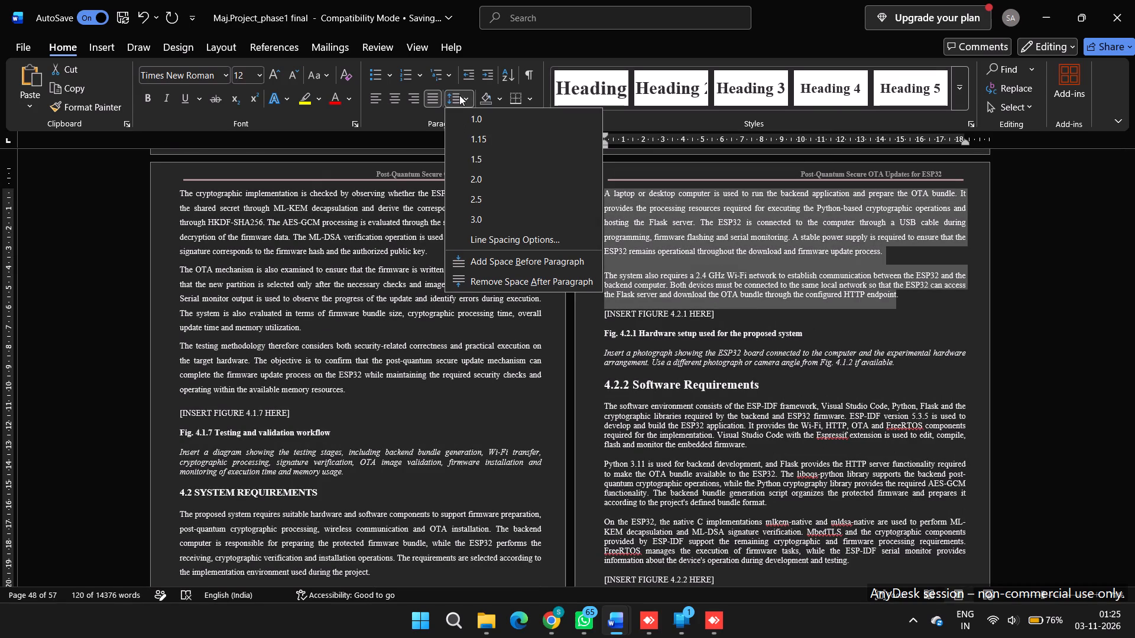
pyautogui.click(488, 157)
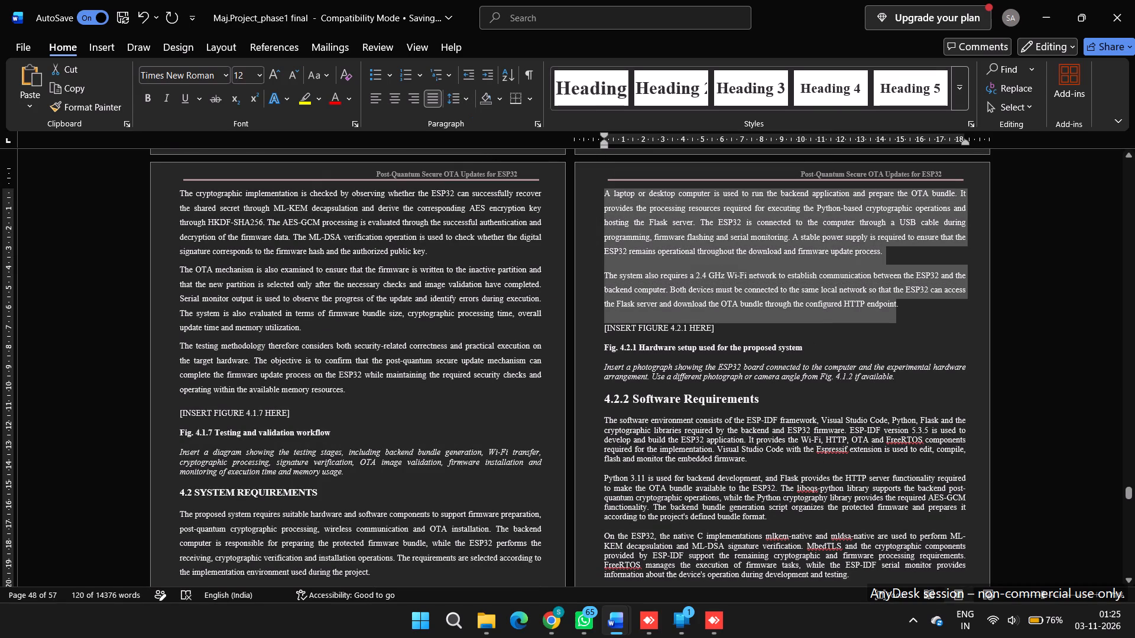
pyautogui.click(465, 96)
pyautogui.click(465, 96)
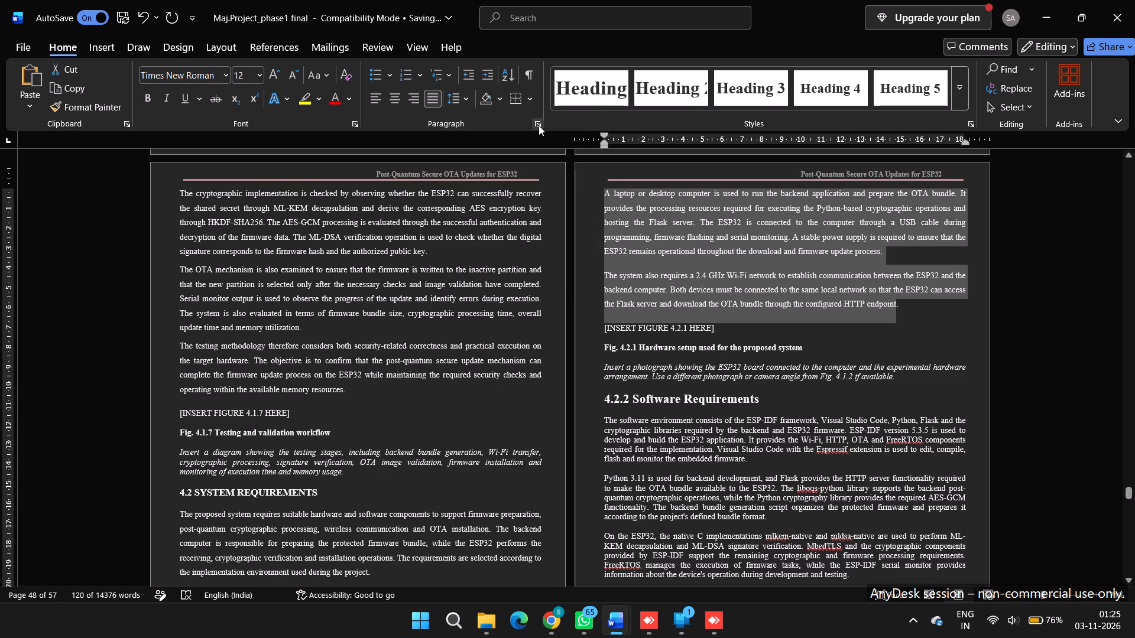
pyautogui.click(539, 125)
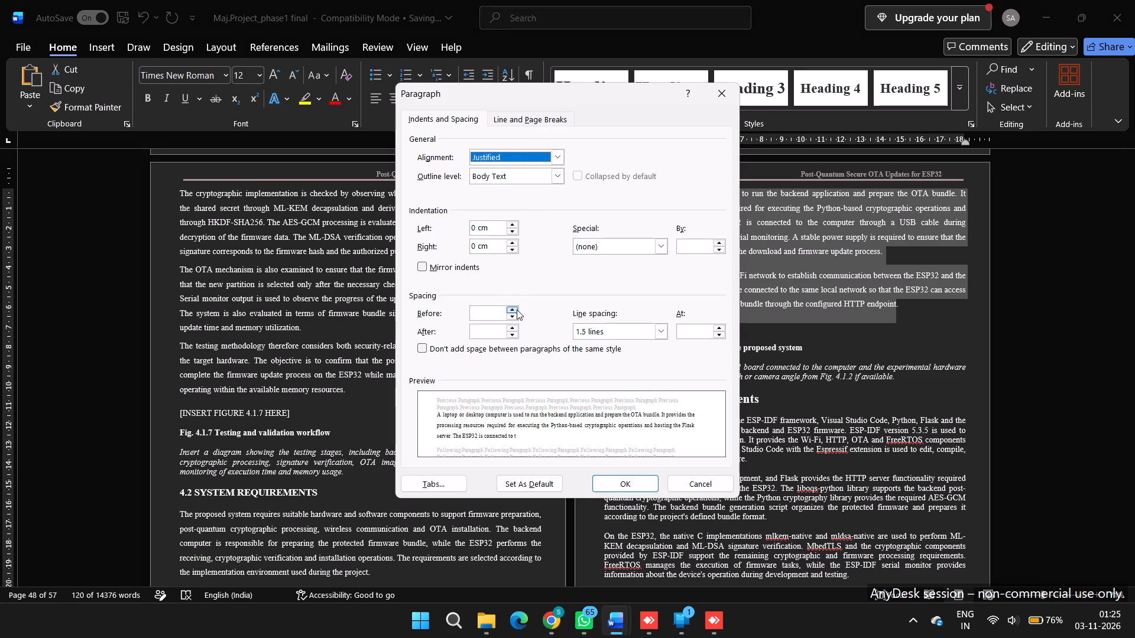
pyautogui.click(517, 310)
pyautogui.click(514, 327)
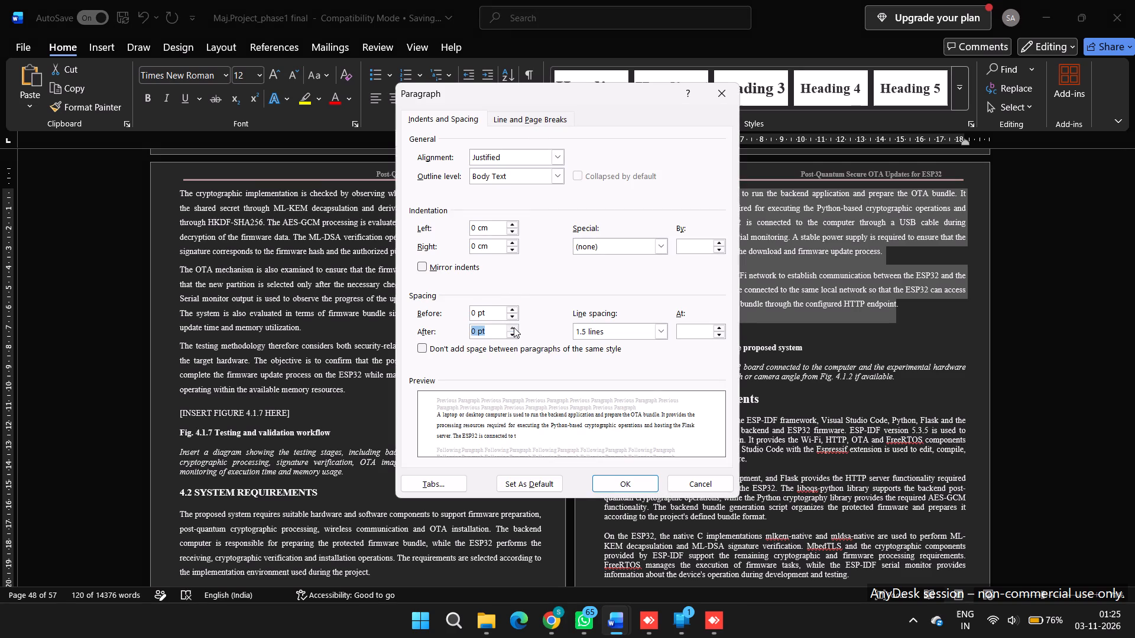
pyautogui.click(514, 327)
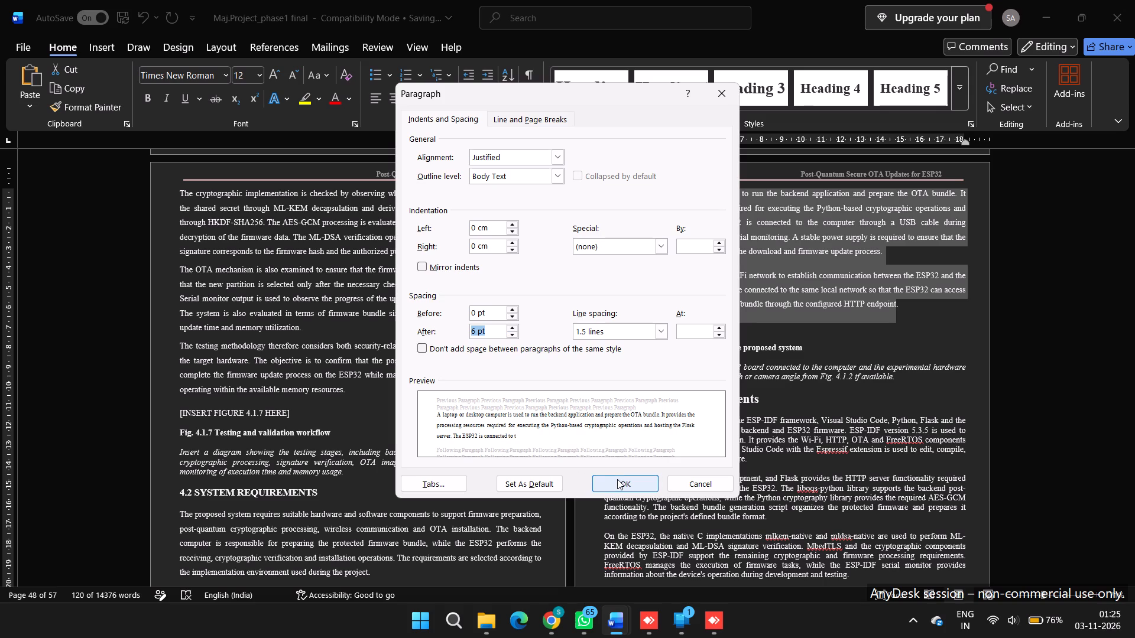
pyautogui.click(617, 479)
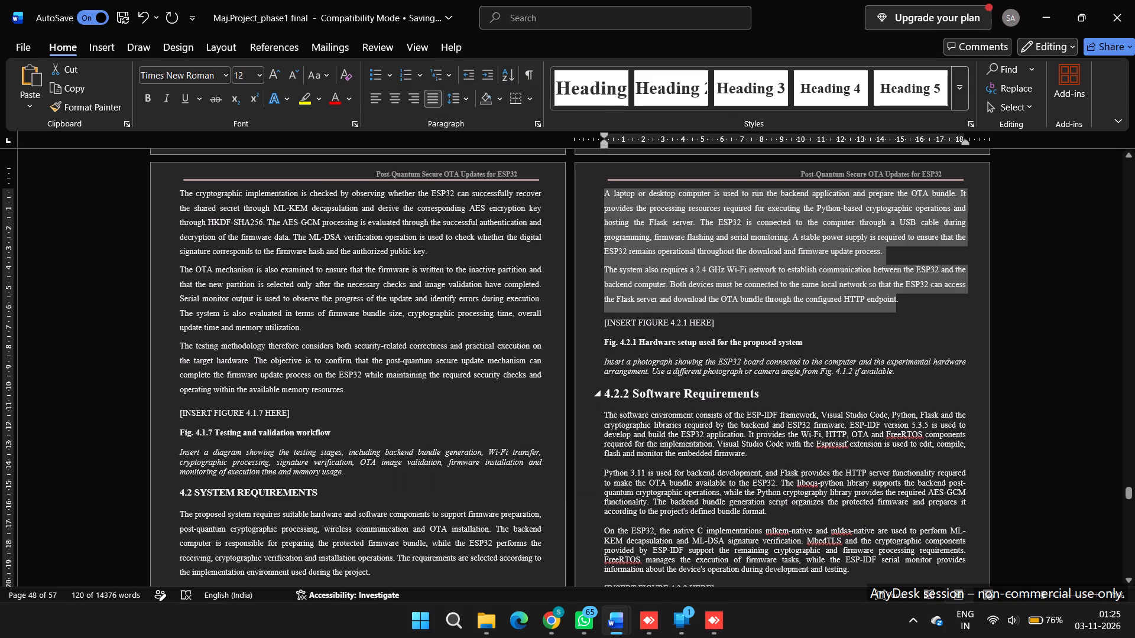
# Apply the Heading 5 style to the heading "4.2.2 Software Requirements".
pyautogui.scroll(-1, 744, 393)
pyautogui.moveTo(767, 289); pyautogui.dragTo(607, 289)
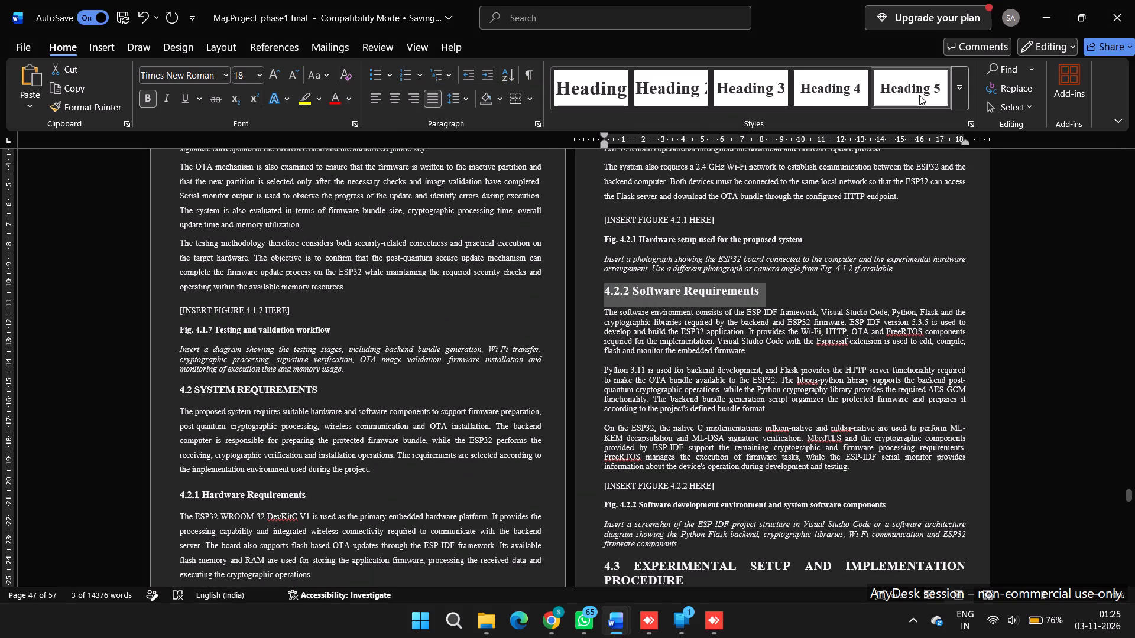
pyautogui.click(929, 89)
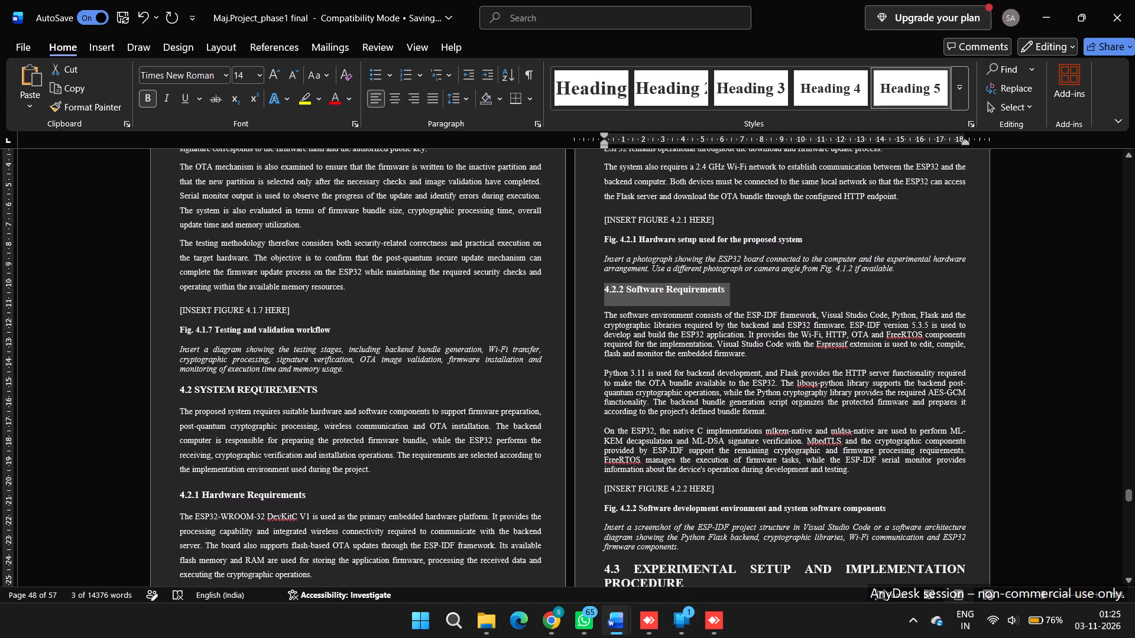
# Format the three body paragraphs under 4.2.2 Software Requirements with 1.5 line spacing, 0 pt before and 6 pt after.
pyautogui.moveTo(853, 473); pyautogui.dragTo(589, 324, button='right')
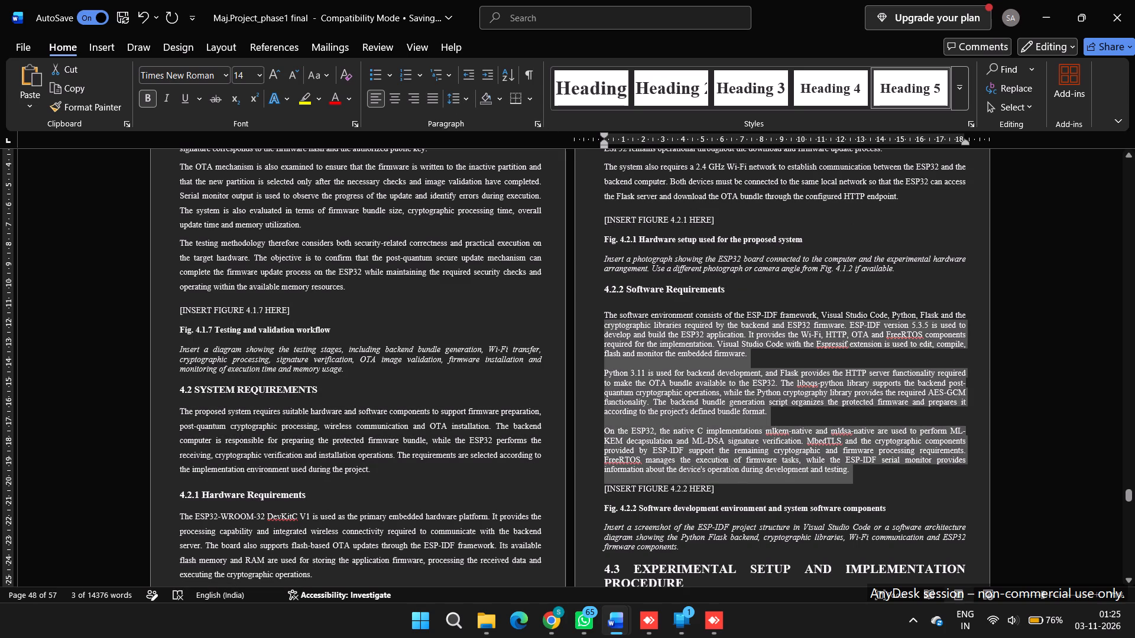
pyautogui.moveTo(589, 324); pyautogui.dragTo(594, 311, button='right')
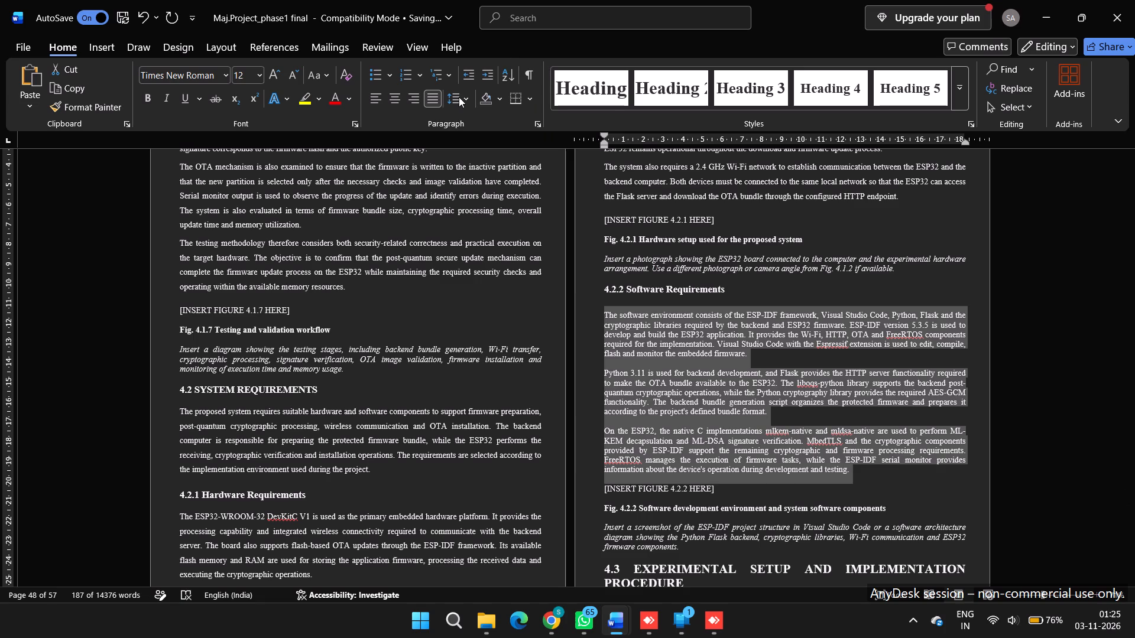
pyautogui.click(459, 97)
pyautogui.click(482, 154)
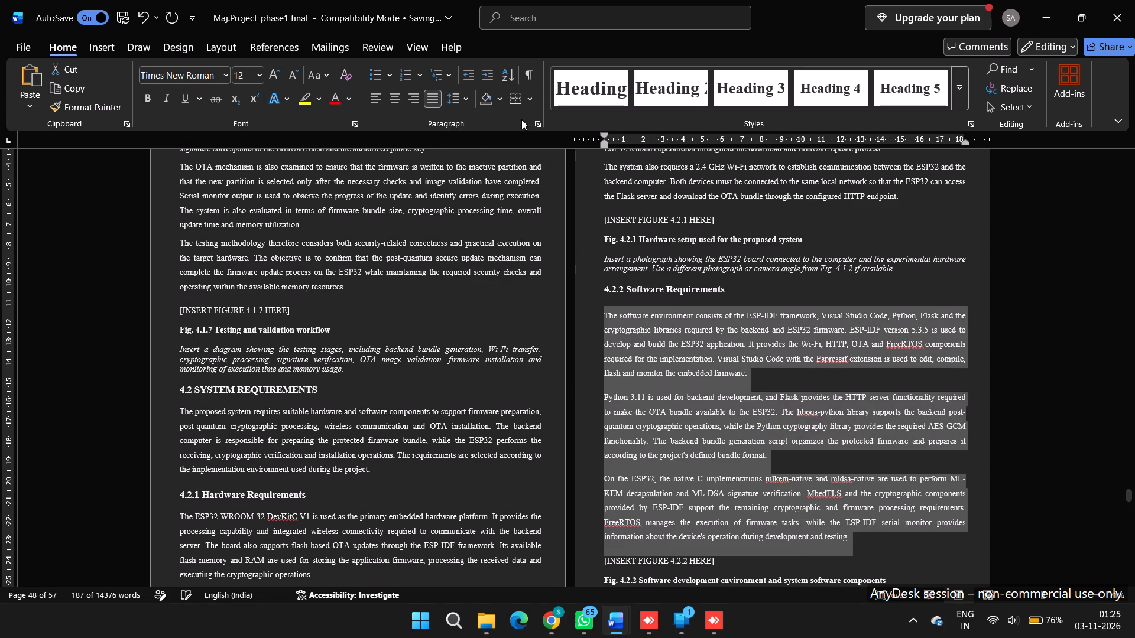
pyautogui.click(539, 122)
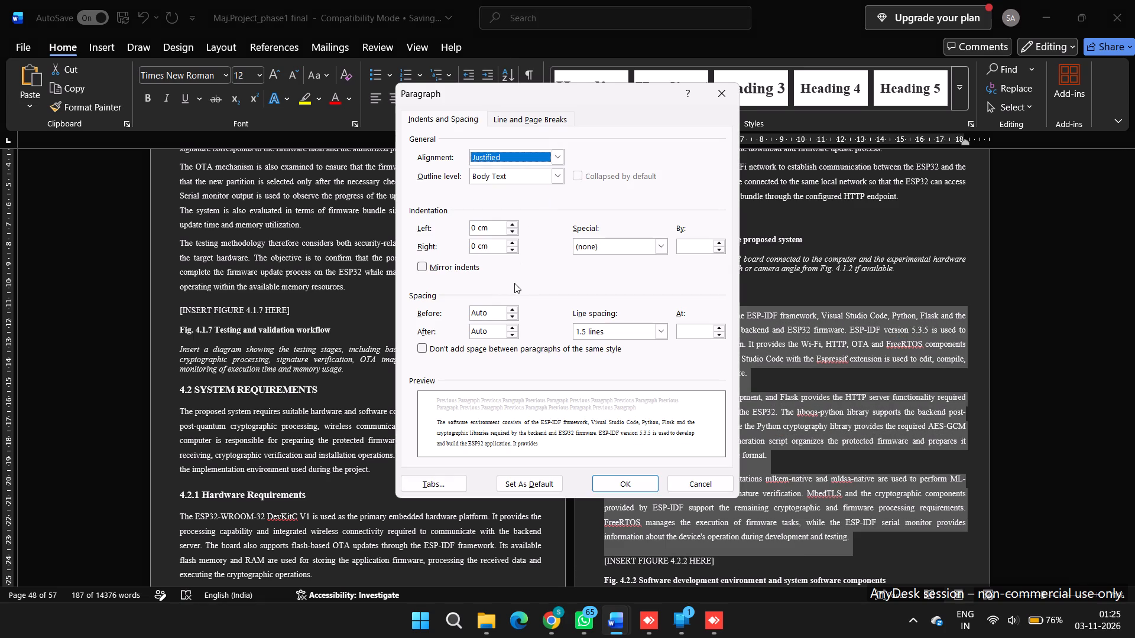
pyautogui.click(510, 310)
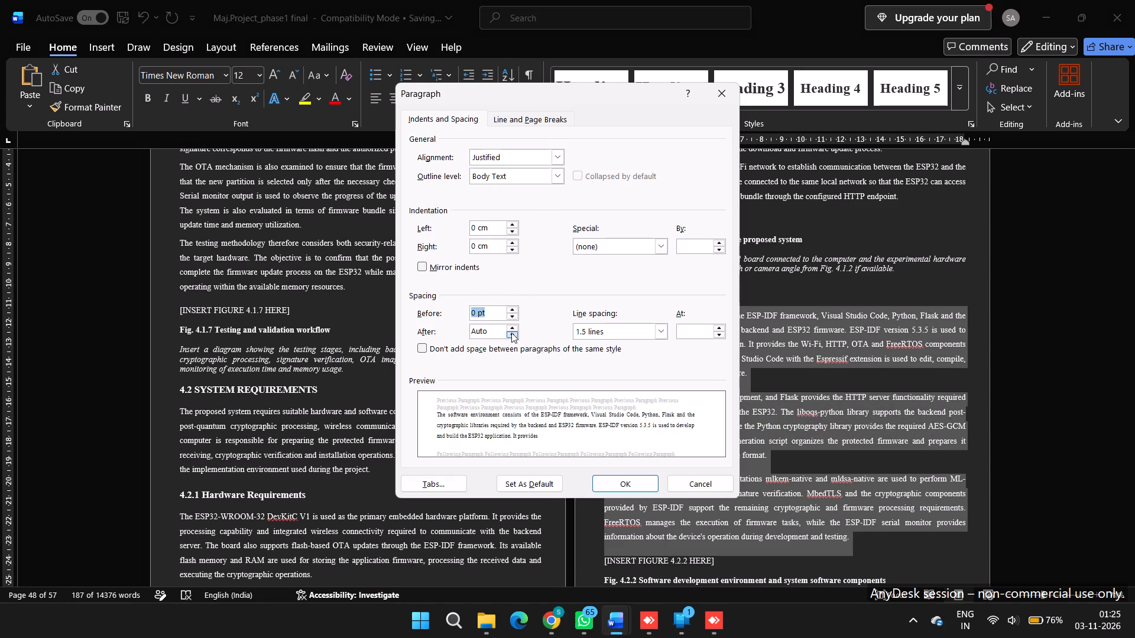
pyautogui.click(512, 325)
pyautogui.click(512, 325)
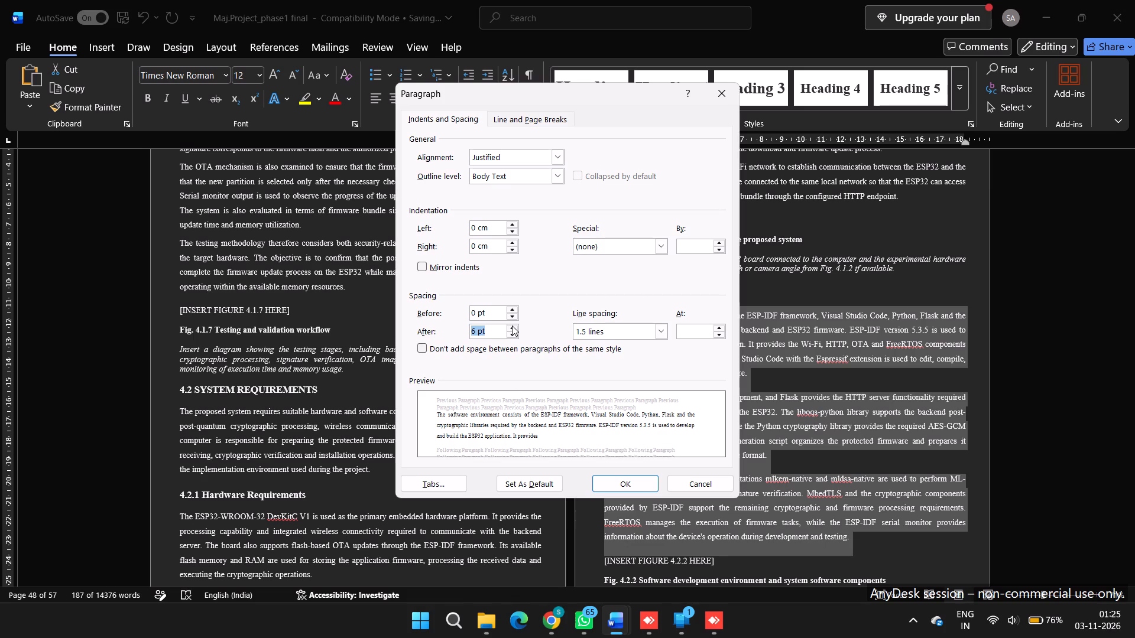
pyautogui.click(635, 487)
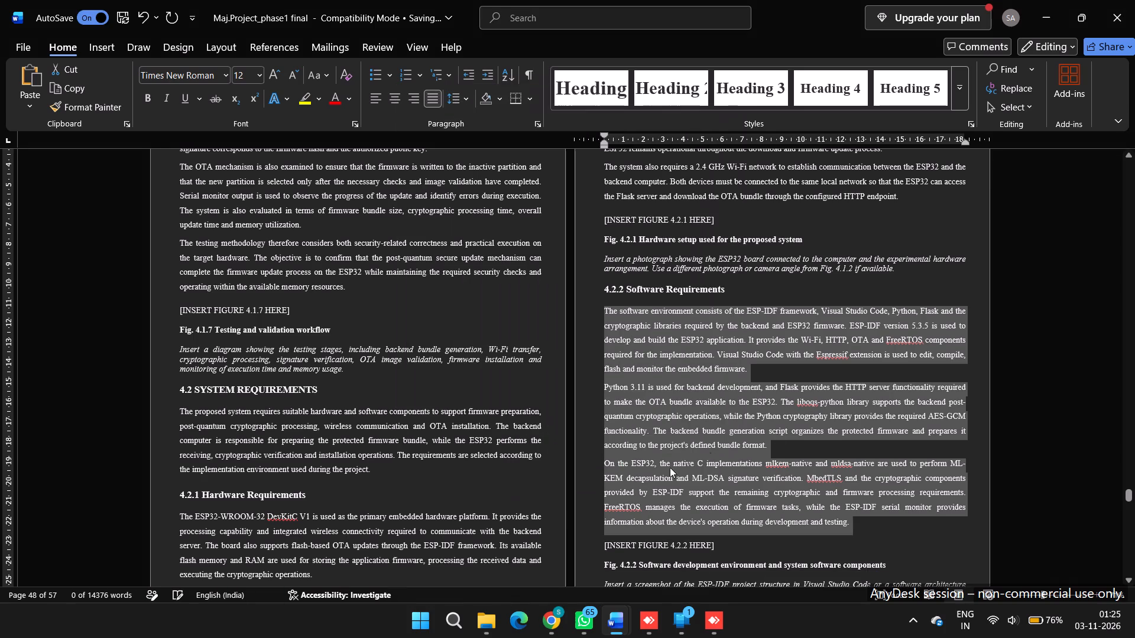
pyautogui.click(1013, 387)
# Apply the Heading 5 style to the heading "4.3 EXPERIMENTAL SETUP AND IMPLEMENTATION PROCEDURE".
pyautogui.scroll(-1, 1013, 387)
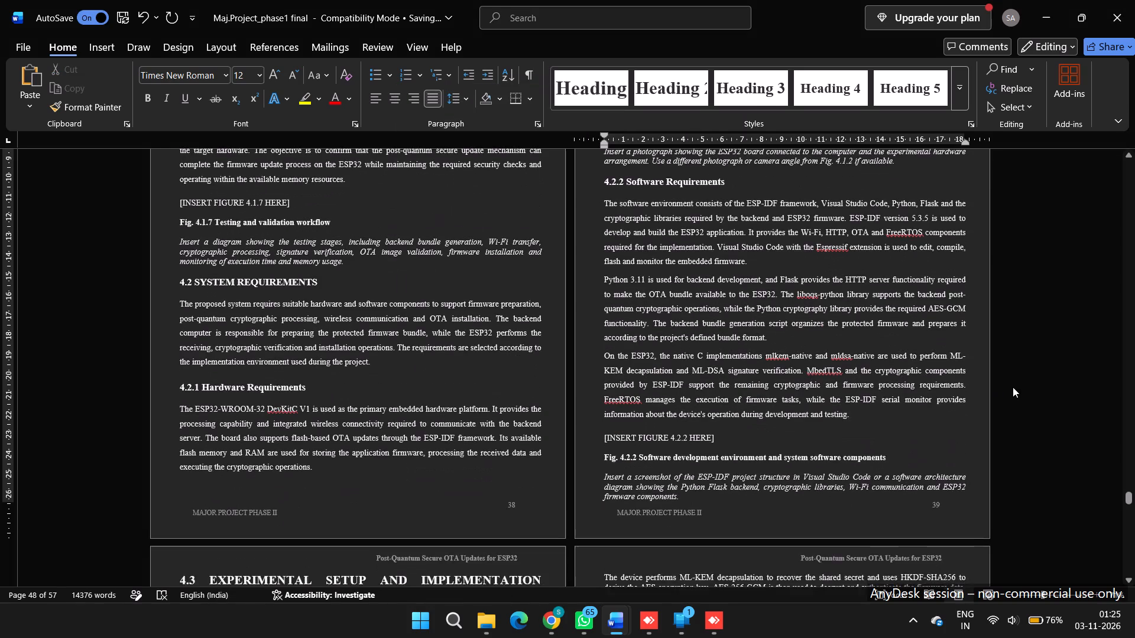
pyautogui.scroll(-2, 1013, 387)
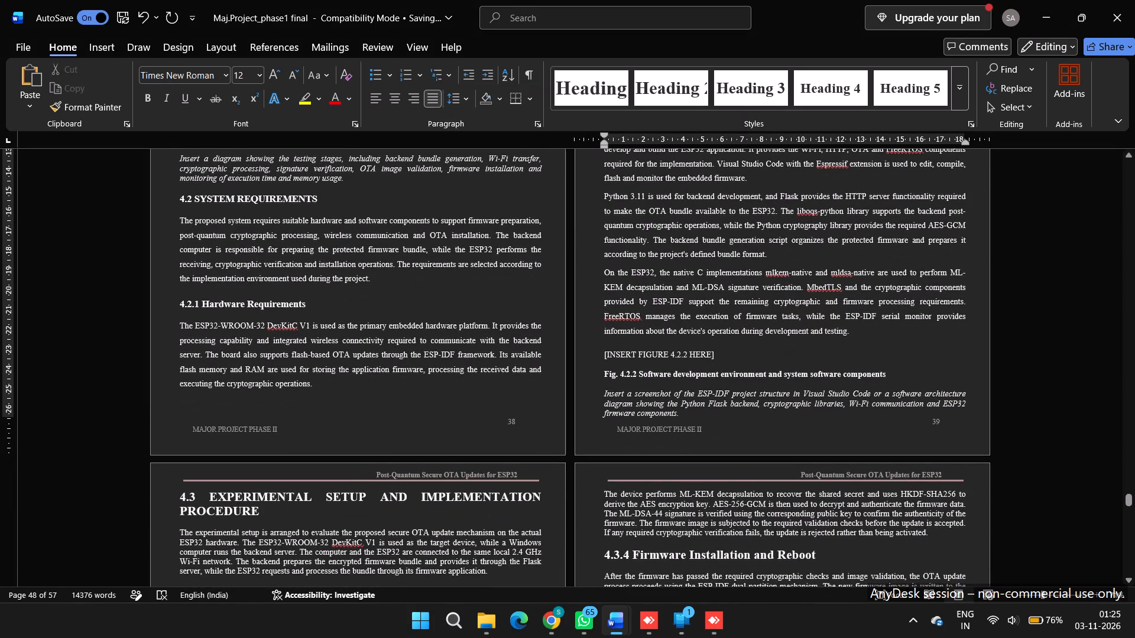
pyautogui.scroll(-4, 1013, 387)
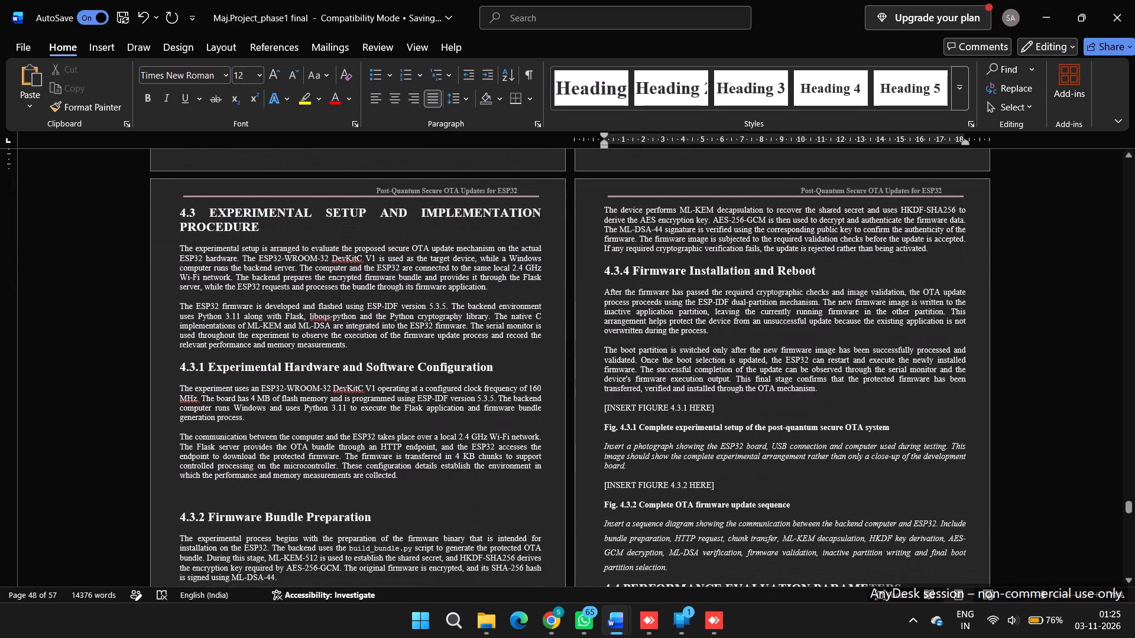
pyautogui.moveTo(271, 230); pyautogui.dragTo(170, 220)
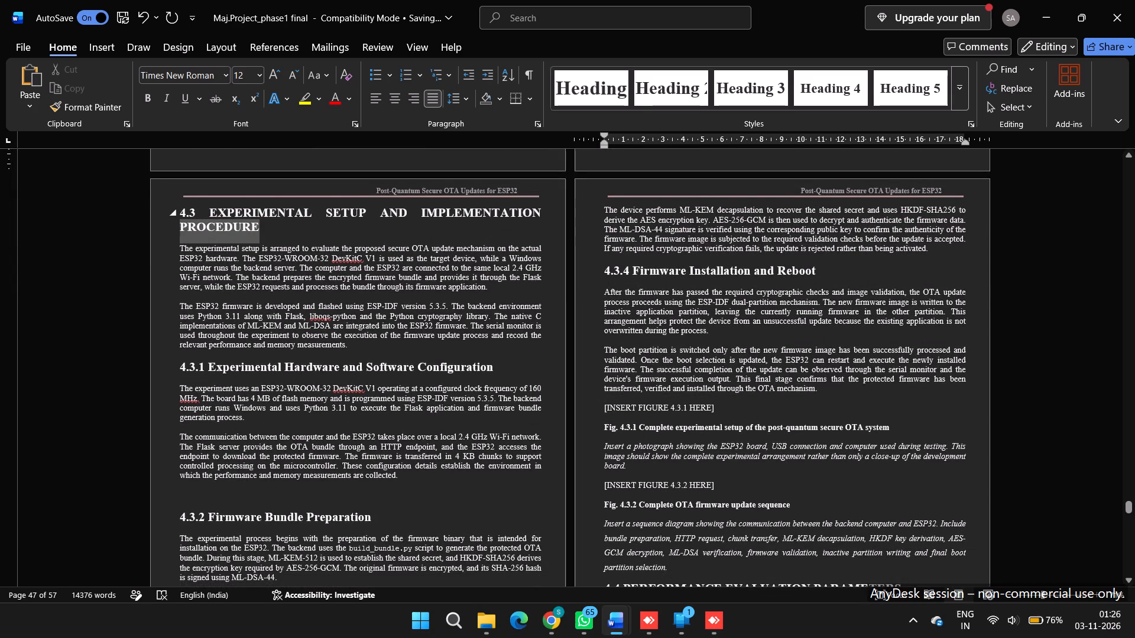
pyautogui.moveTo(170, 220); pyautogui.dragTo(173, 211)
pyautogui.click(915, 78)
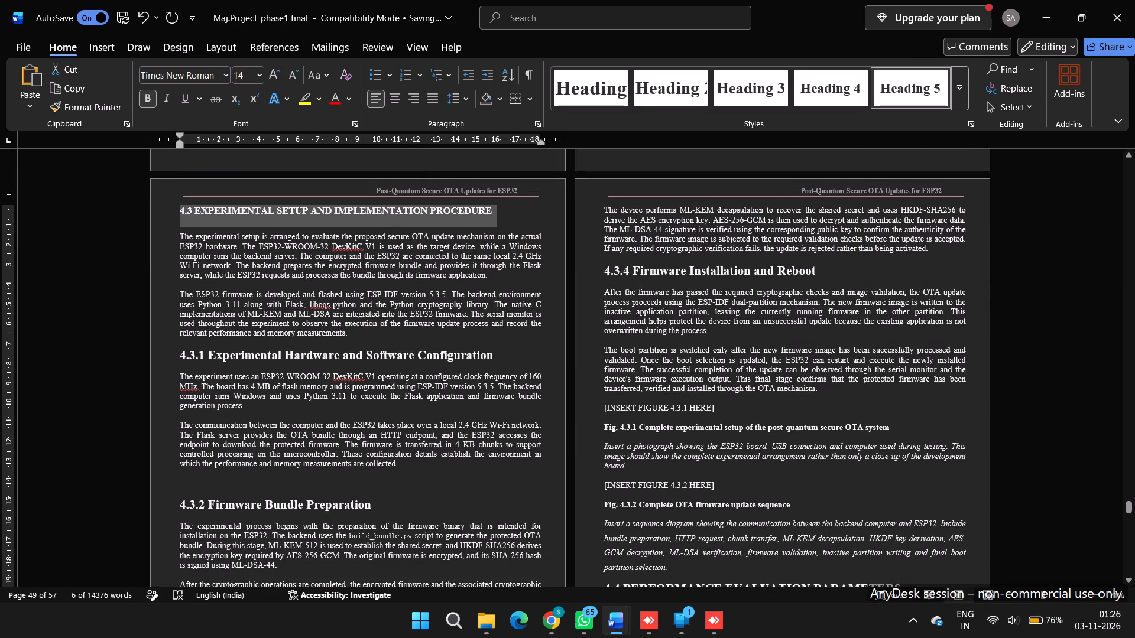
# Format everything from the first 4.3 body paragraph to the end of section 4.3.1 with 1.5 line spacing, 0 pt before and 6 pt after.
pyautogui.moveTo(405, 461); pyautogui.dragTo(178, 238)
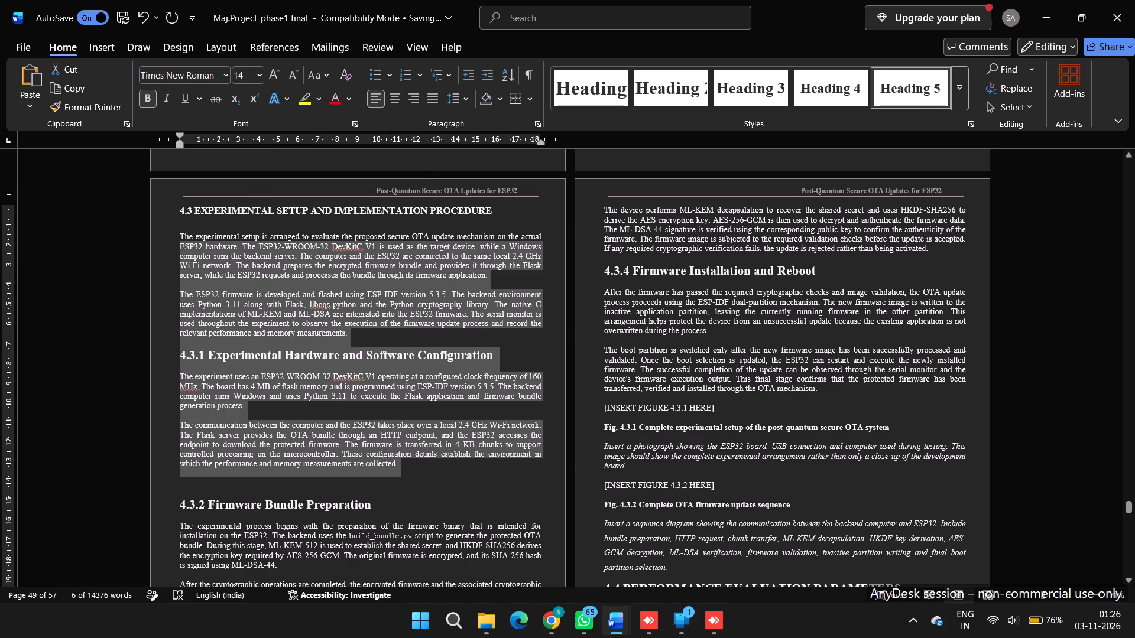
pyautogui.moveTo(178, 238); pyautogui.dragTo(179, 235)
pyautogui.click(465, 96)
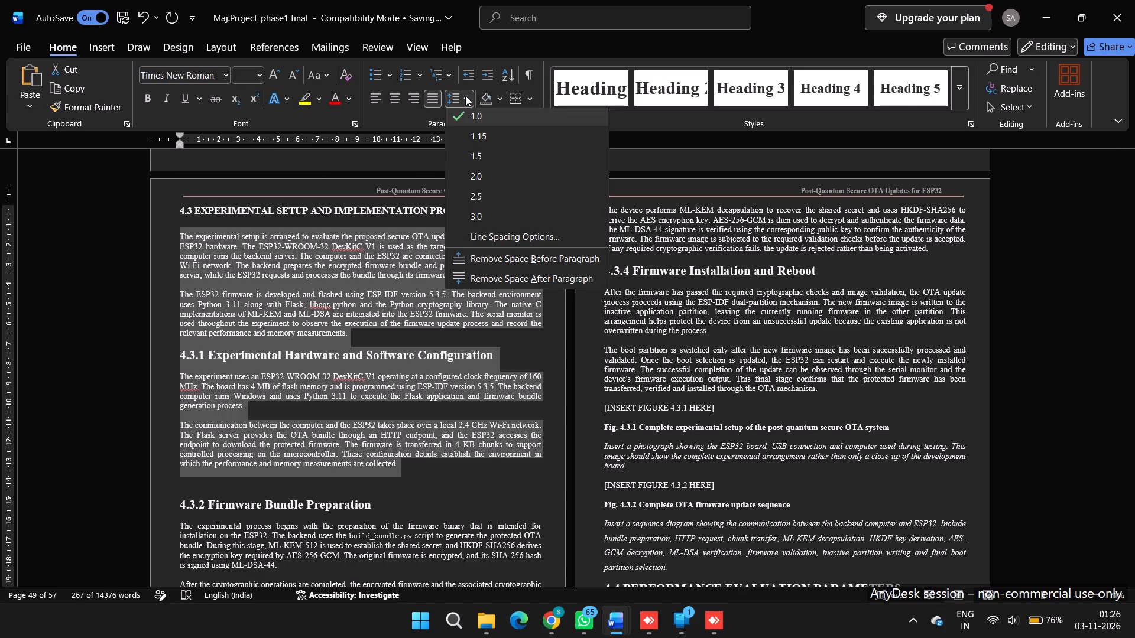
pyautogui.click(482, 161)
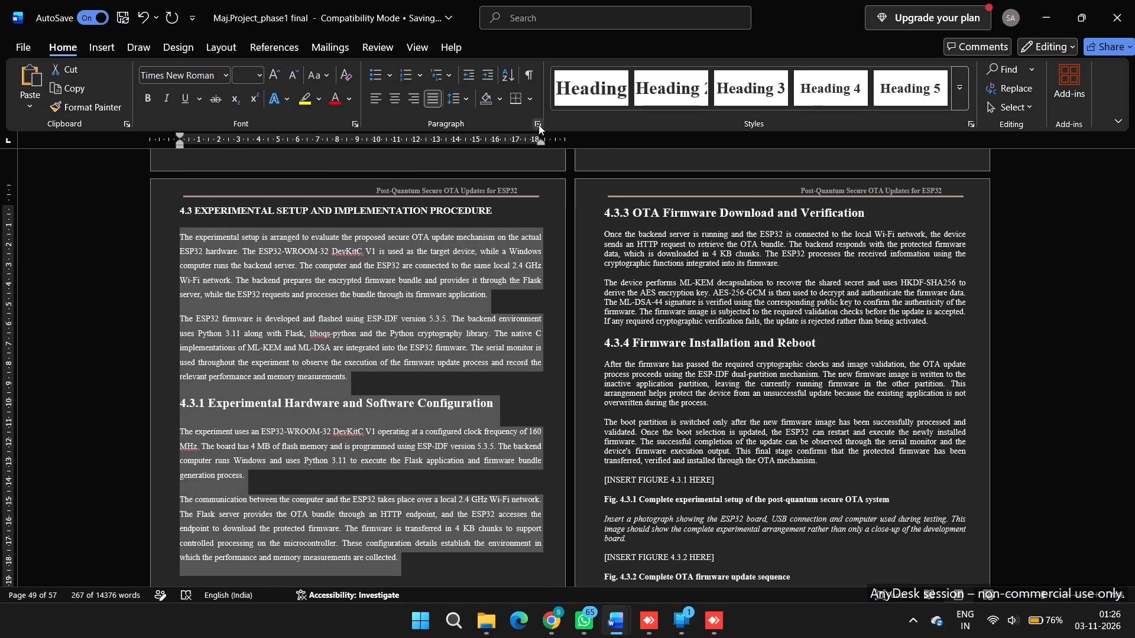
pyautogui.click(540, 125)
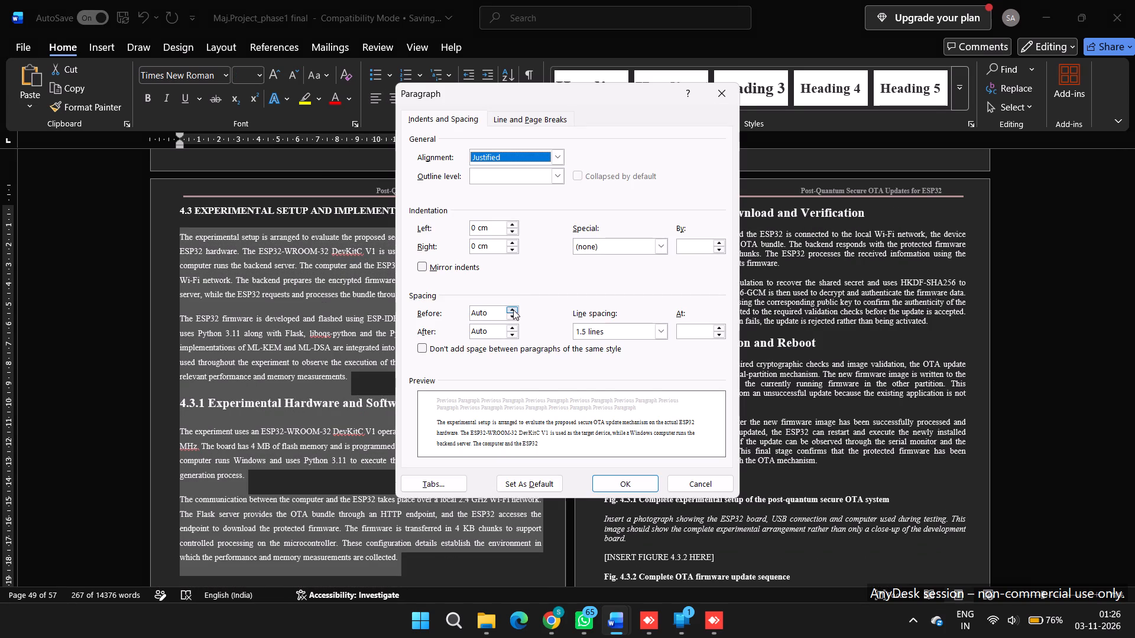
pyautogui.click(513, 310)
pyautogui.click(513, 328)
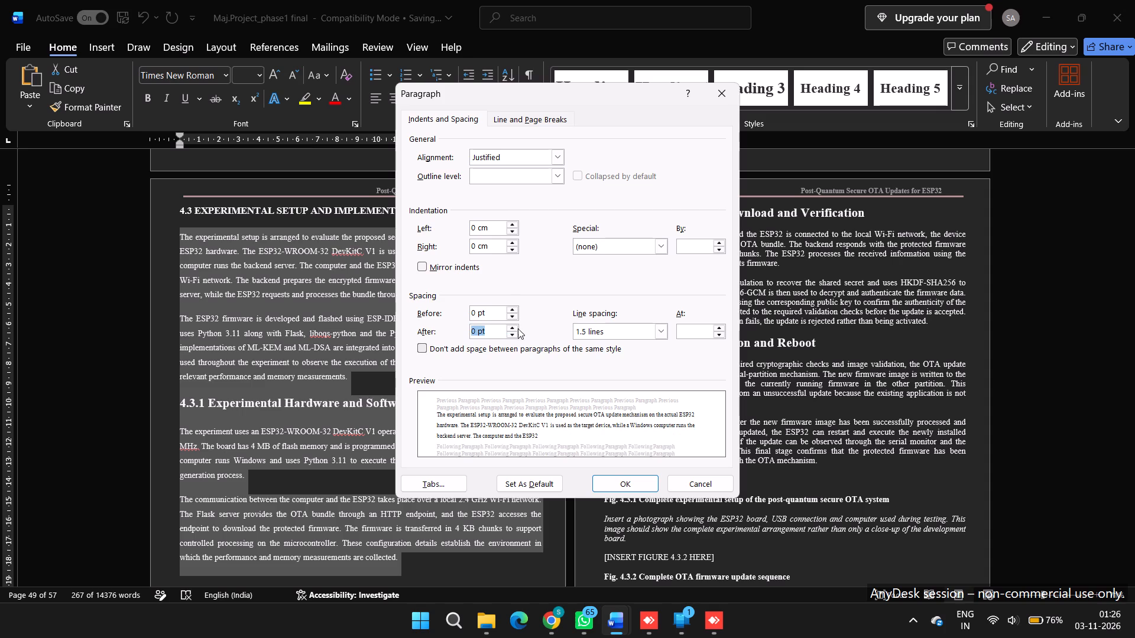
pyautogui.click(512, 327)
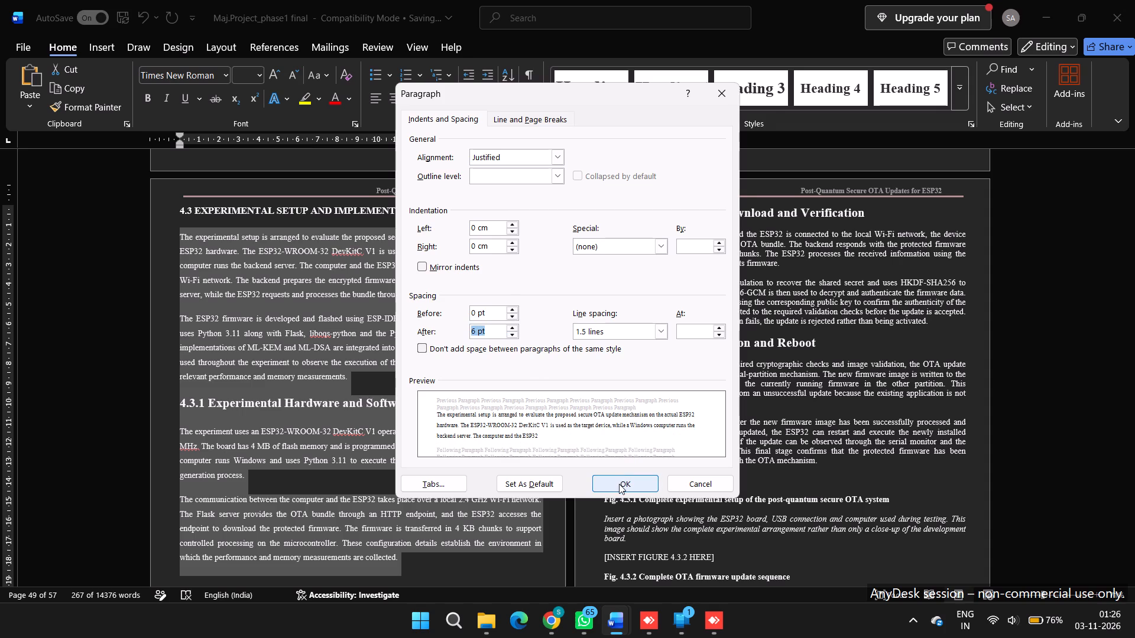
pyautogui.click(619, 484)
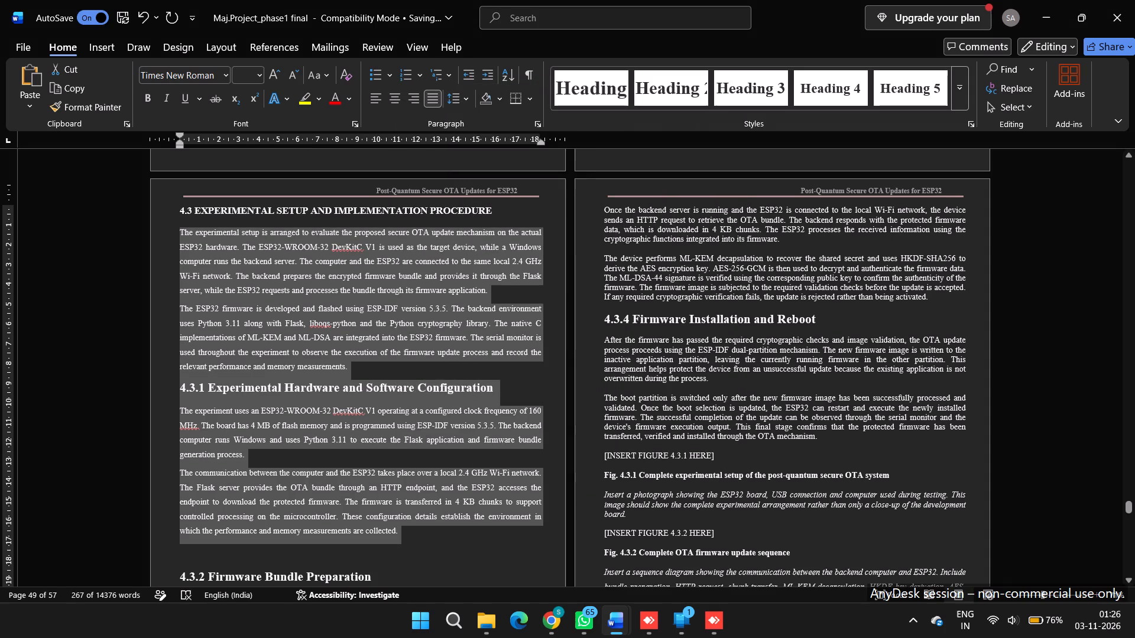
pyautogui.click(465, 545)
# Apply the Heading 5 style to the heading "4.3.1 Experimental Hardware and Software Configuration".
pyautogui.moveTo(498, 389); pyautogui.dragTo(238, 399)
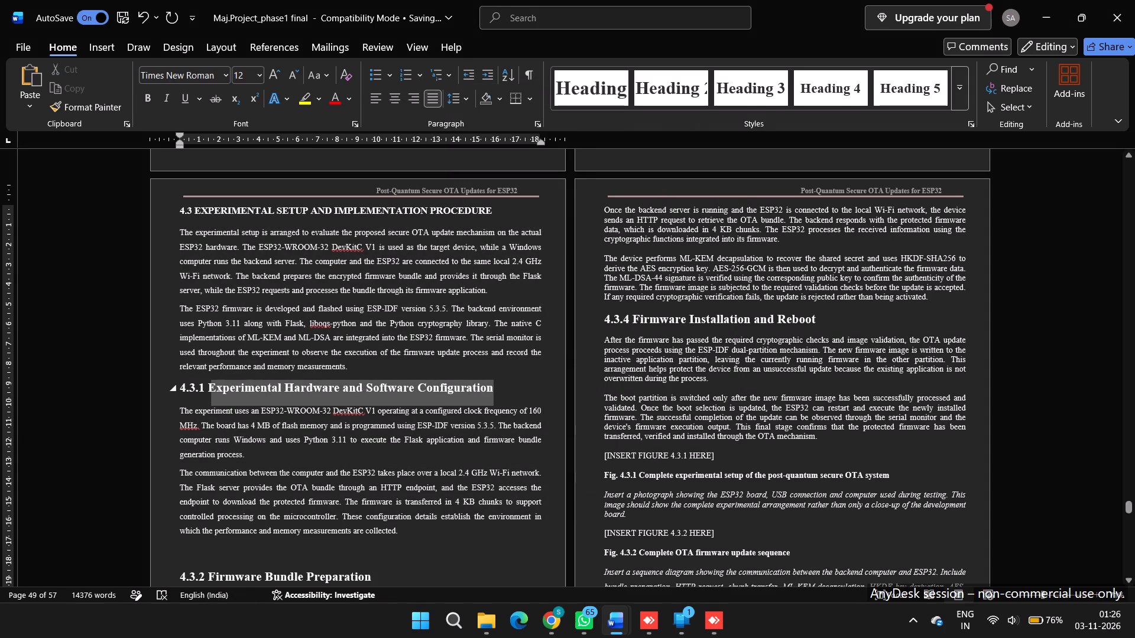
pyautogui.moveTo(238, 399); pyautogui.dragTo(179, 393)
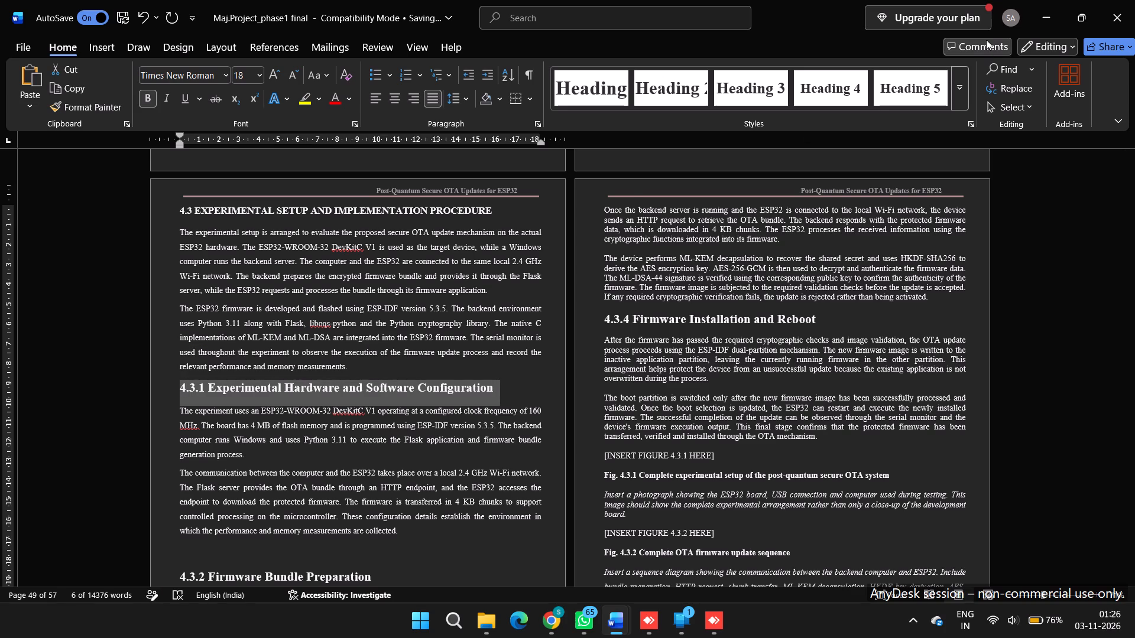
pyautogui.click(916, 94)
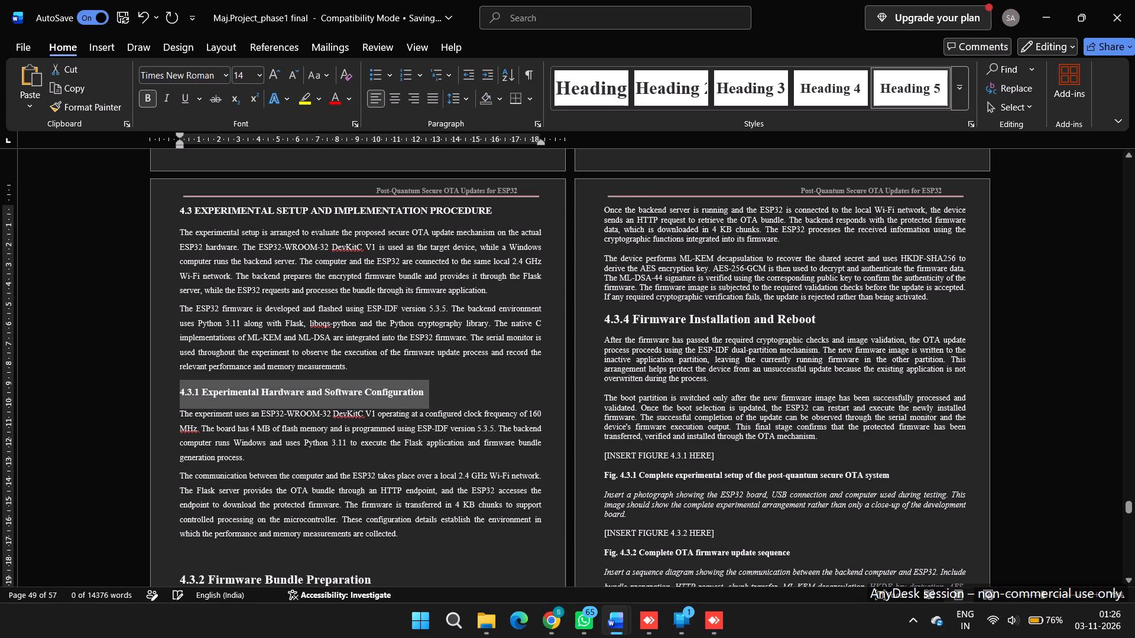
# Apply the Heading 5 style to the heading "4.3.2 Firmware Bundle Preparation" and the blank line above it.
pyautogui.scroll(-3, 507, 376)
pyautogui.moveTo(377, 344); pyautogui.dragTo(179, 336)
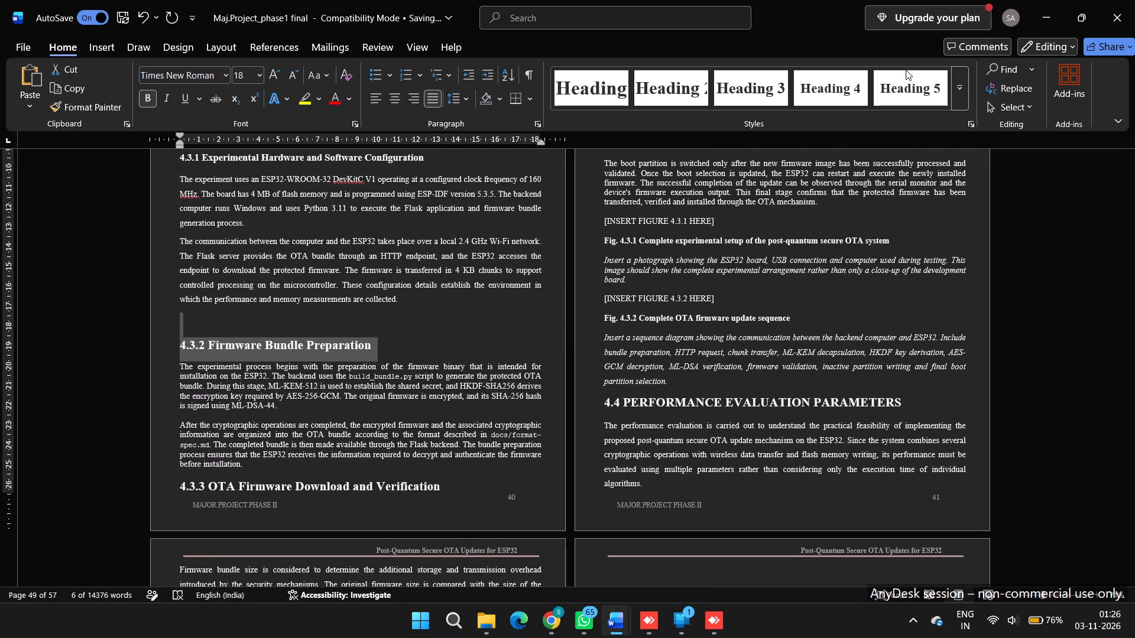
pyautogui.click(914, 85)
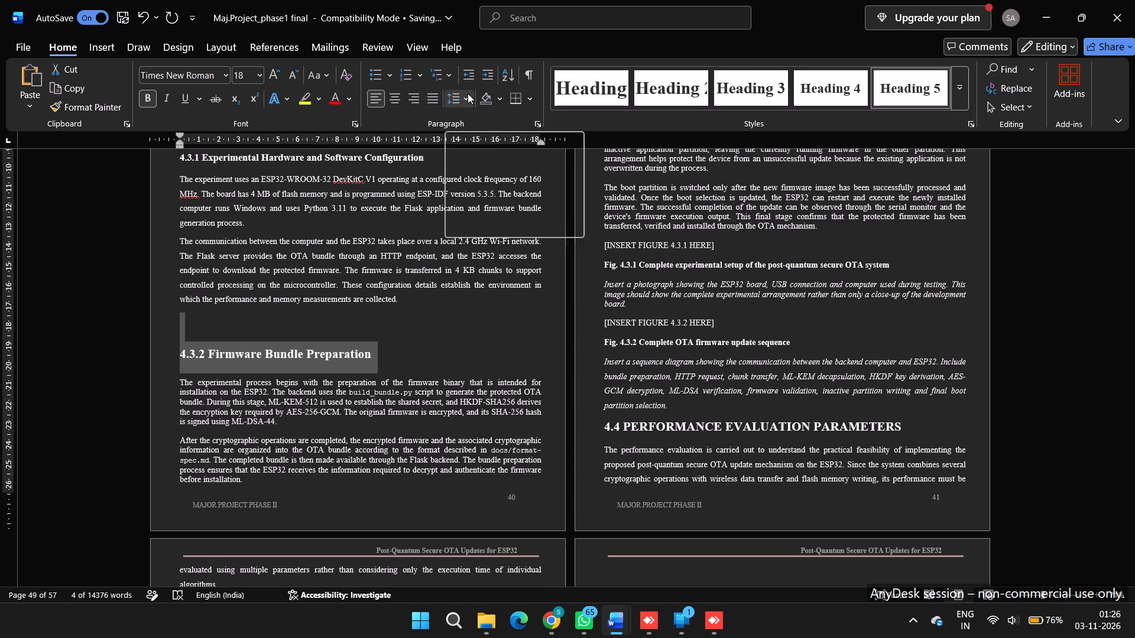
# Format the two body paragraphs of section 4.3.2 with 1.5 line spacing, 0 pt before and 6 pt after.
pyautogui.click(394, 325)
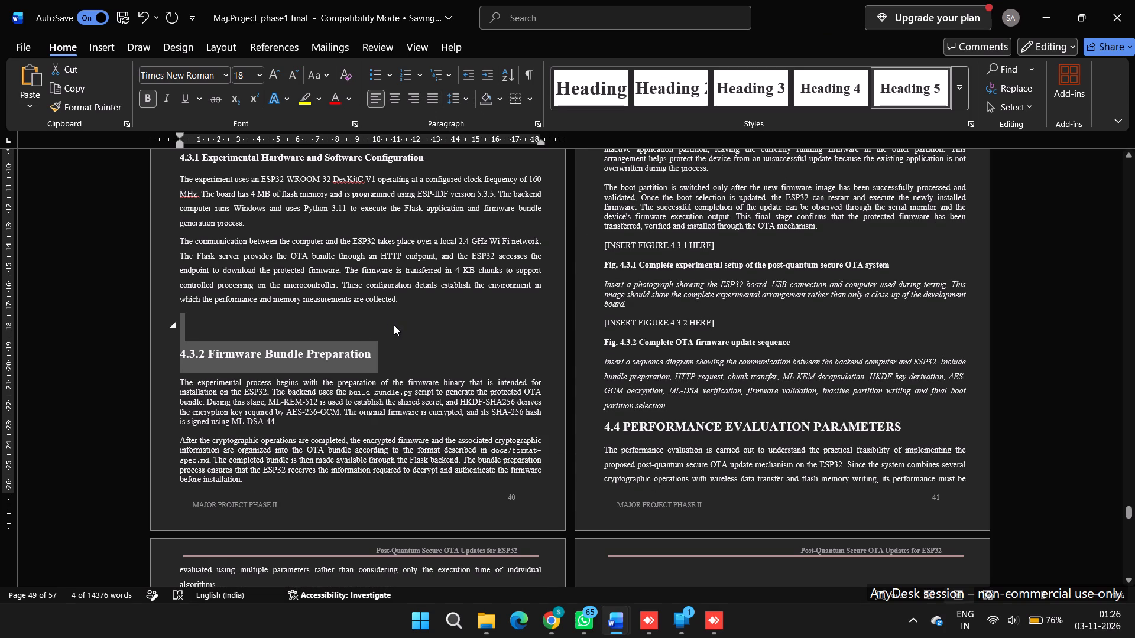
pyautogui.moveTo(245, 478); pyautogui.dragTo(176, 401)
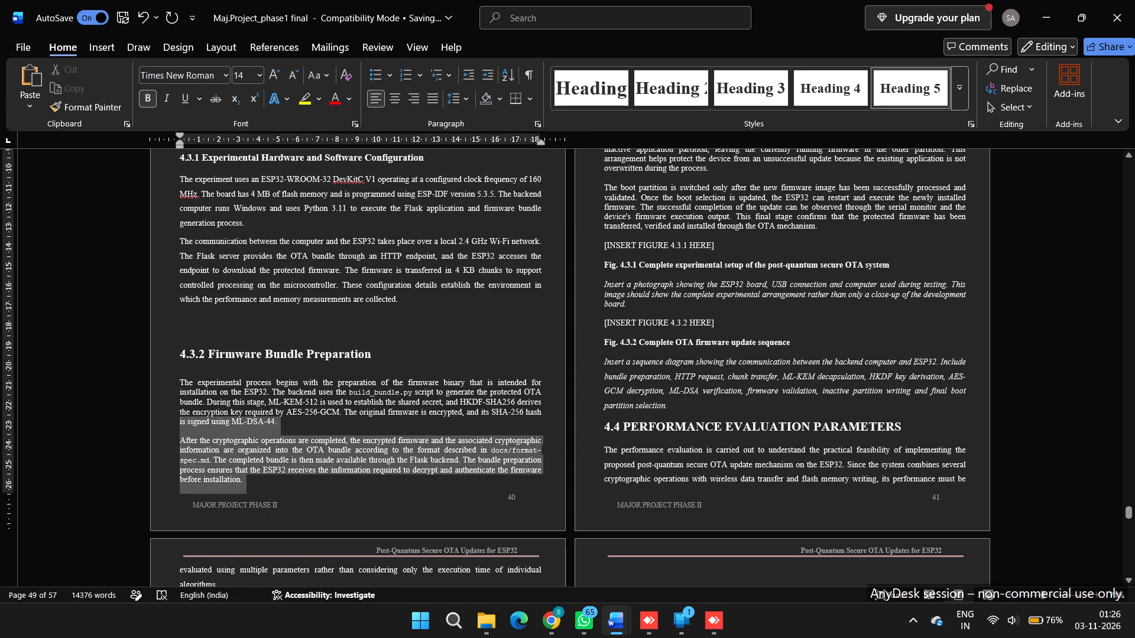
pyautogui.moveTo(176, 401); pyautogui.dragTo(177, 379)
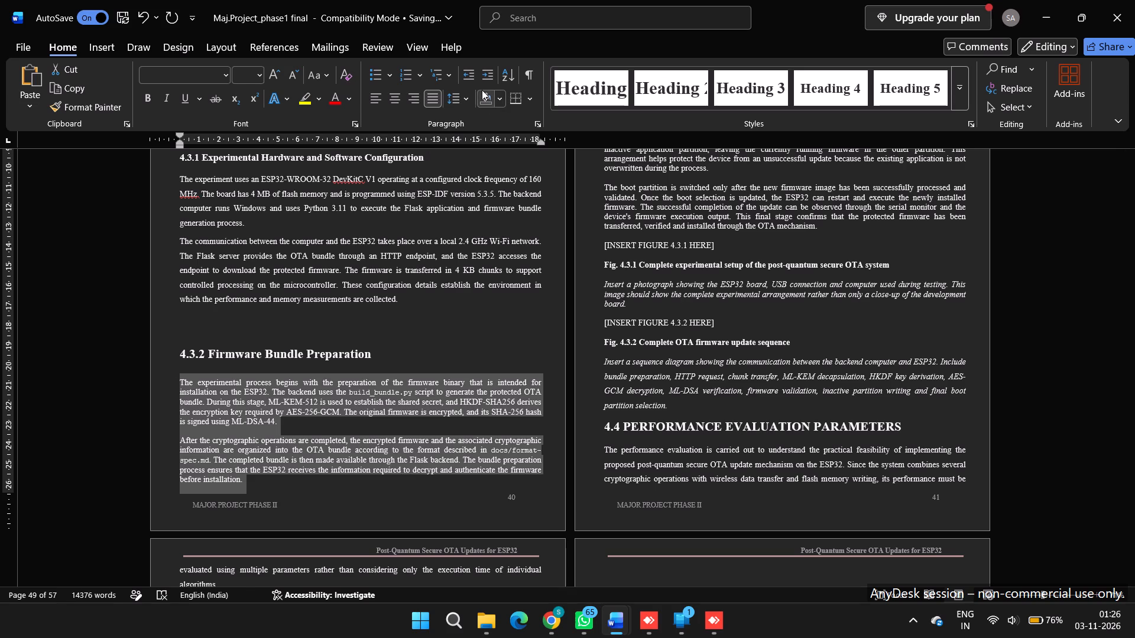
pyautogui.click(468, 91)
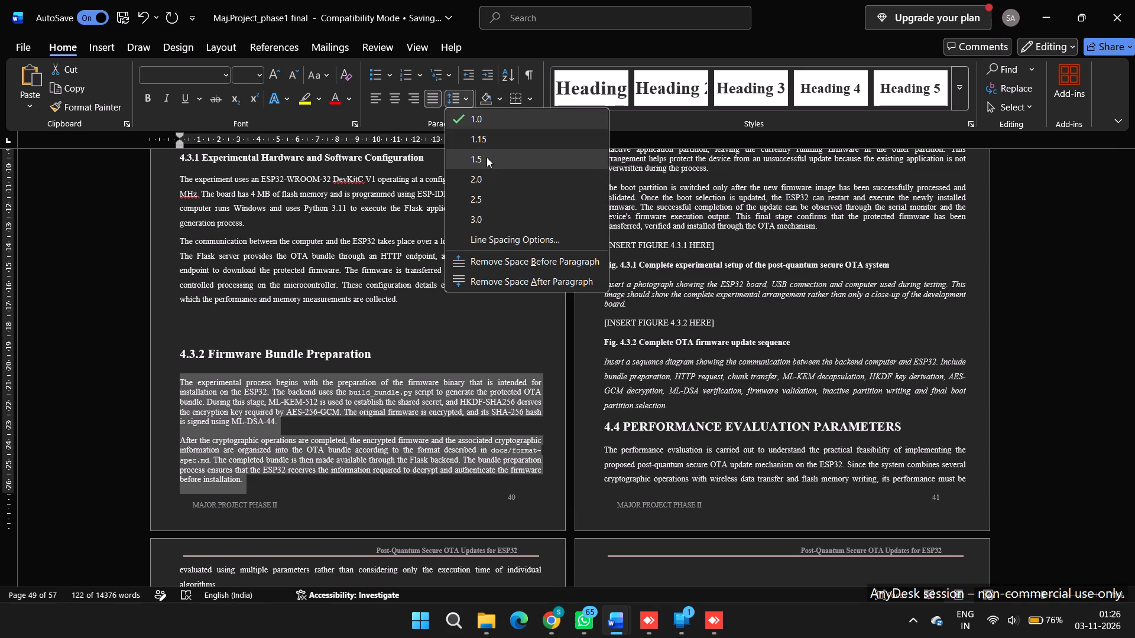
pyautogui.click(487, 157)
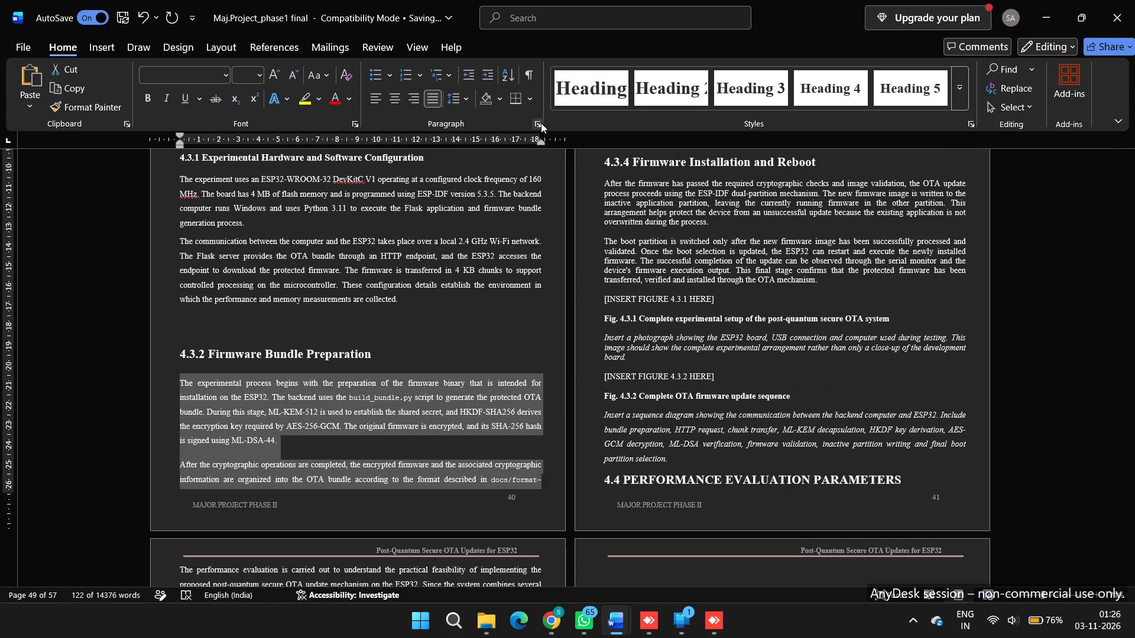
pyautogui.click(541, 123)
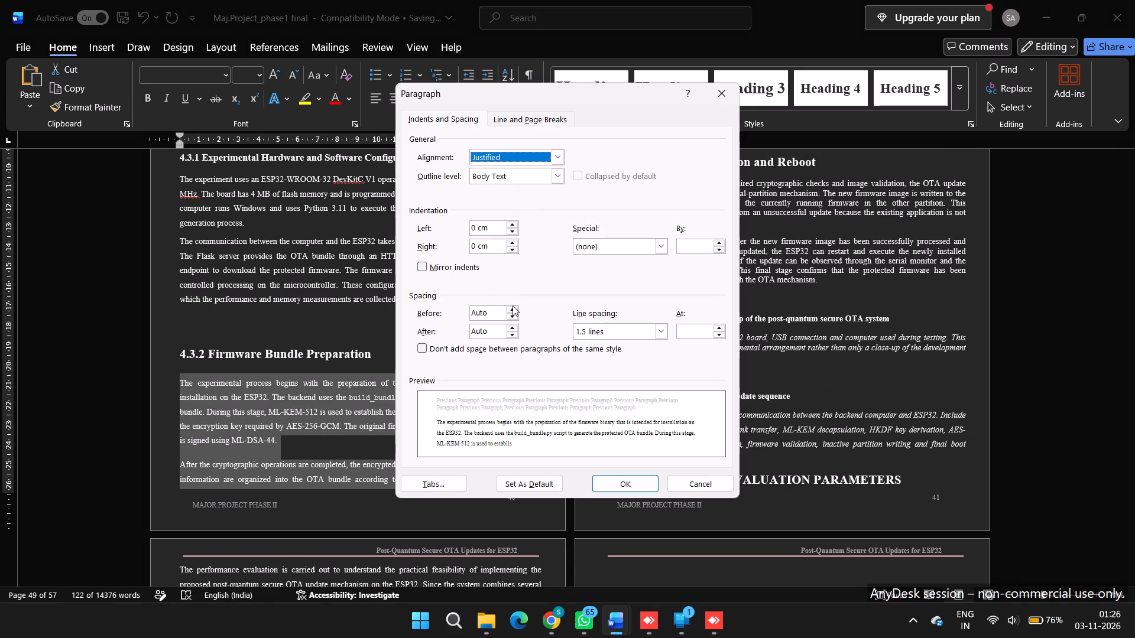
pyautogui.click(513, 305)
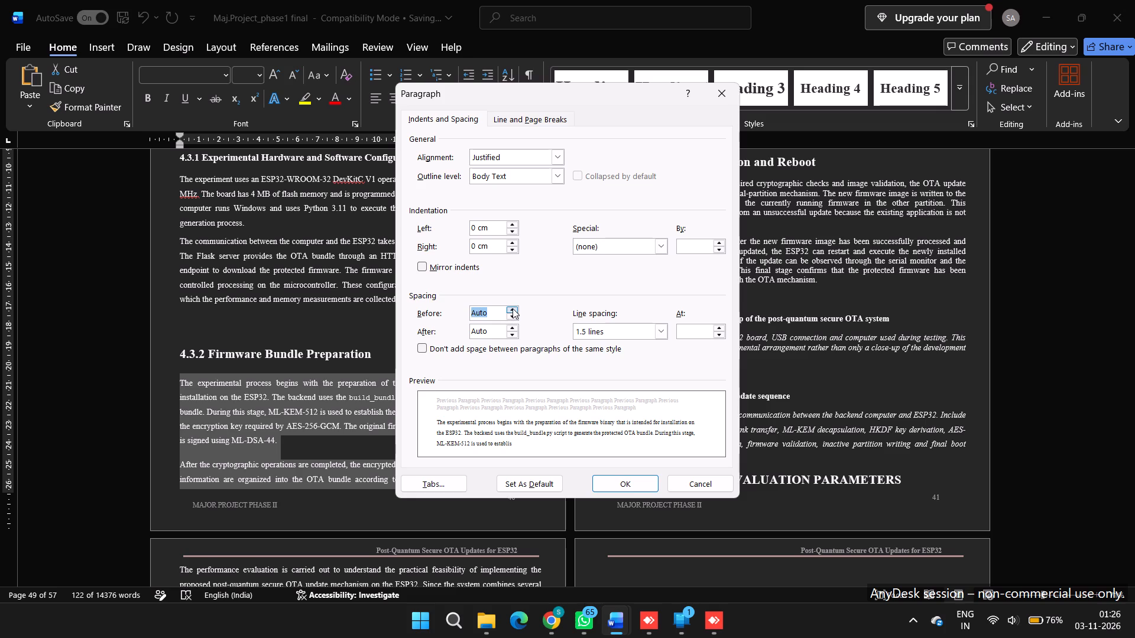
pyautogui.click(513, 308)
pyautogui.click(515, 328)
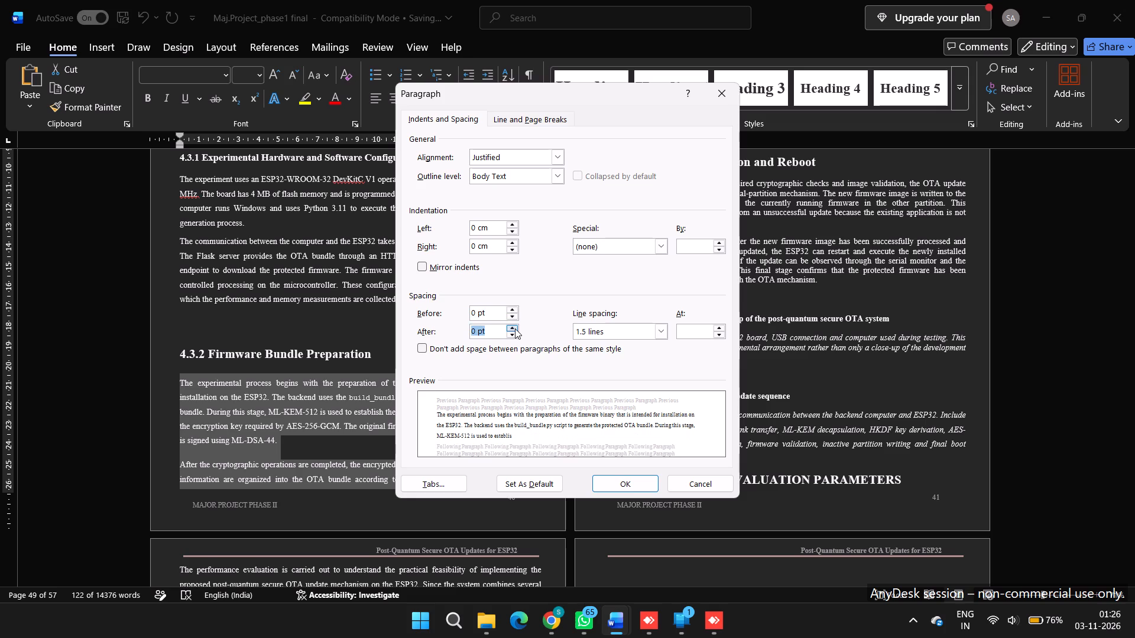
pyautogui.click(515, 328)
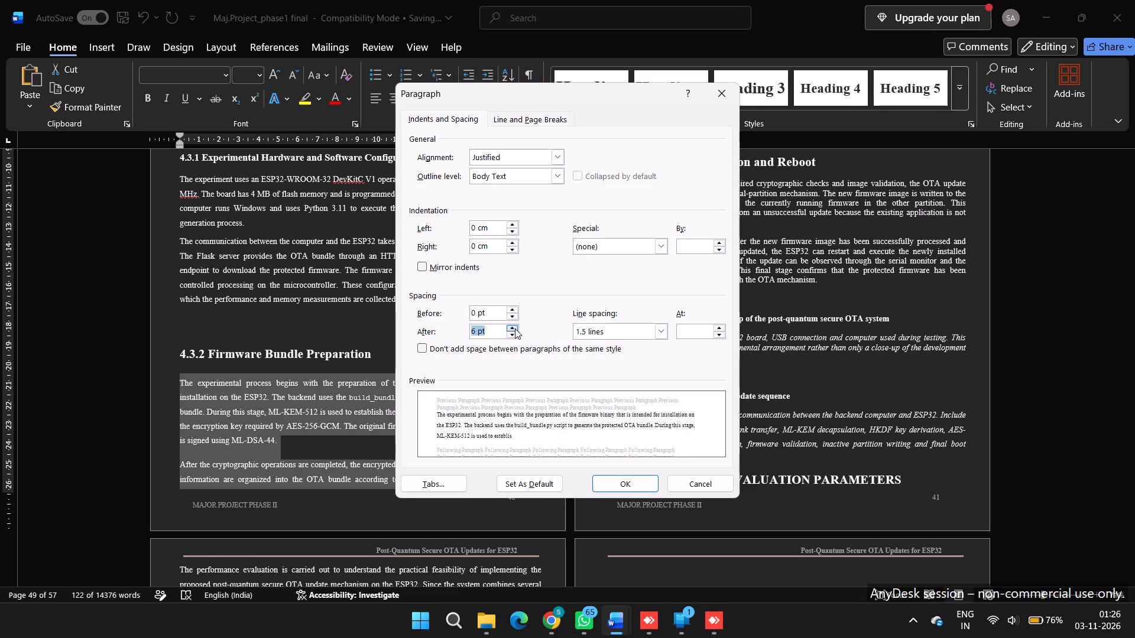
pyautogui.click(623, 482)
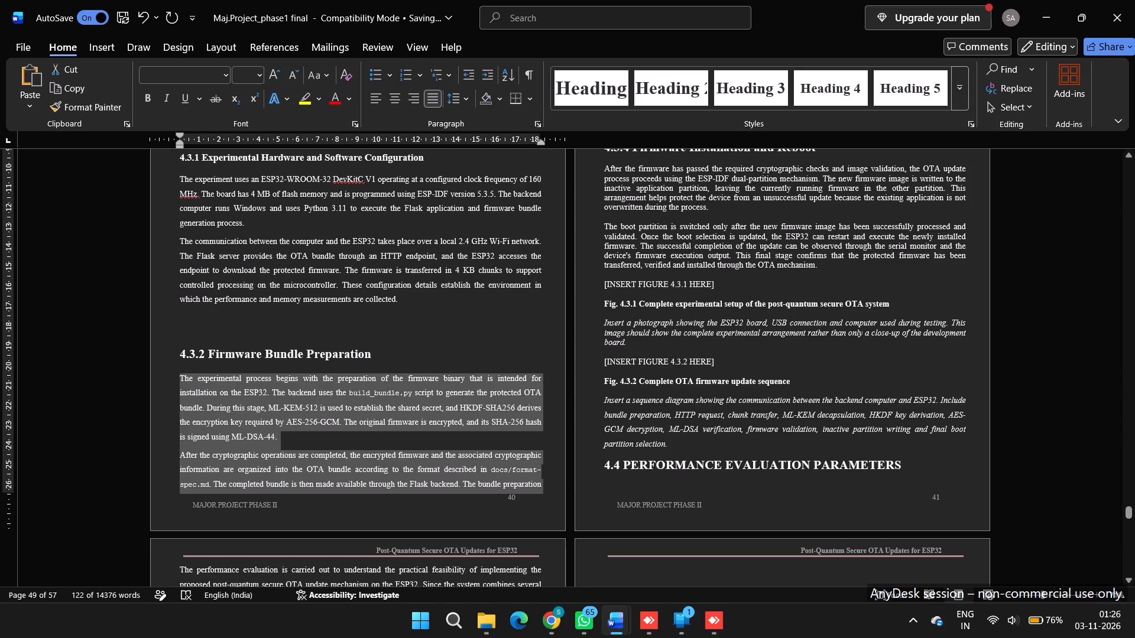
# Reapply the Heading 5 style to the heading "4.3.2 Firmware Bundle Preparation" so it matches the 4.3.1 heading.
pyautogui.scroll(3, 426, 299)
pyautogui.scroll(-1, 426, 299)
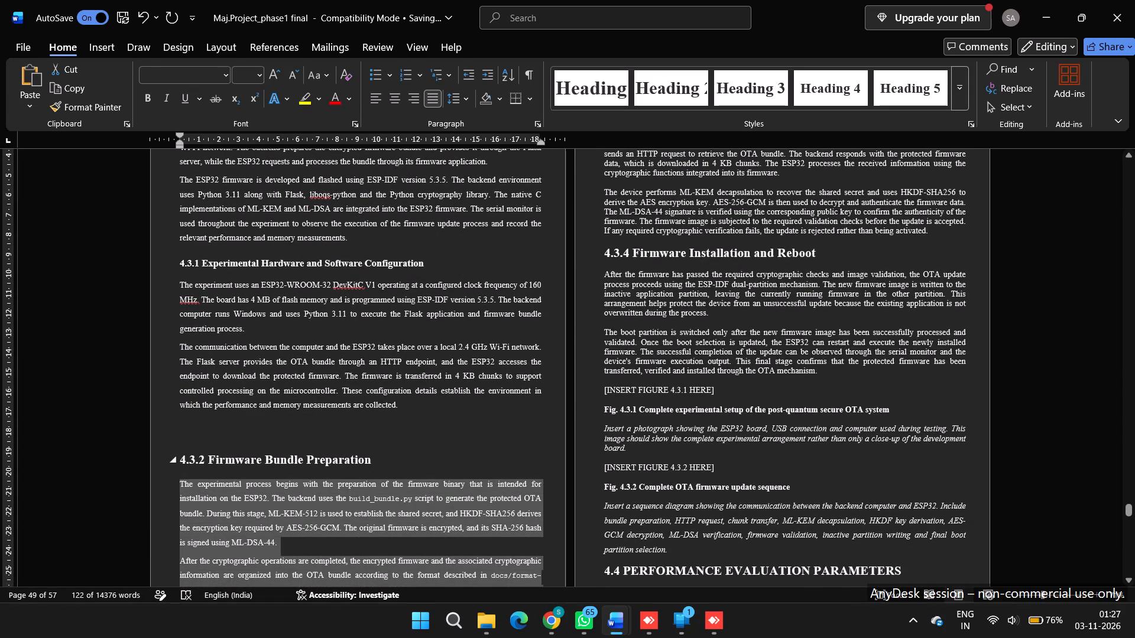
pyautogui.moveTo(375, 461); pyautogui.dragTo(169, 448)
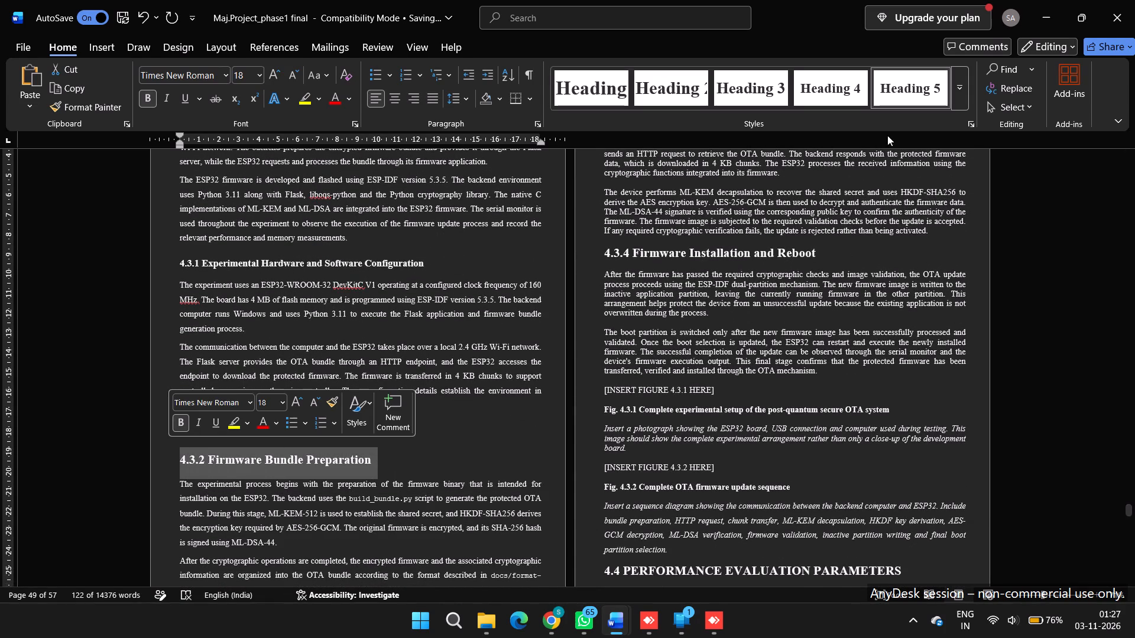
pyautogui.click(917, 97)
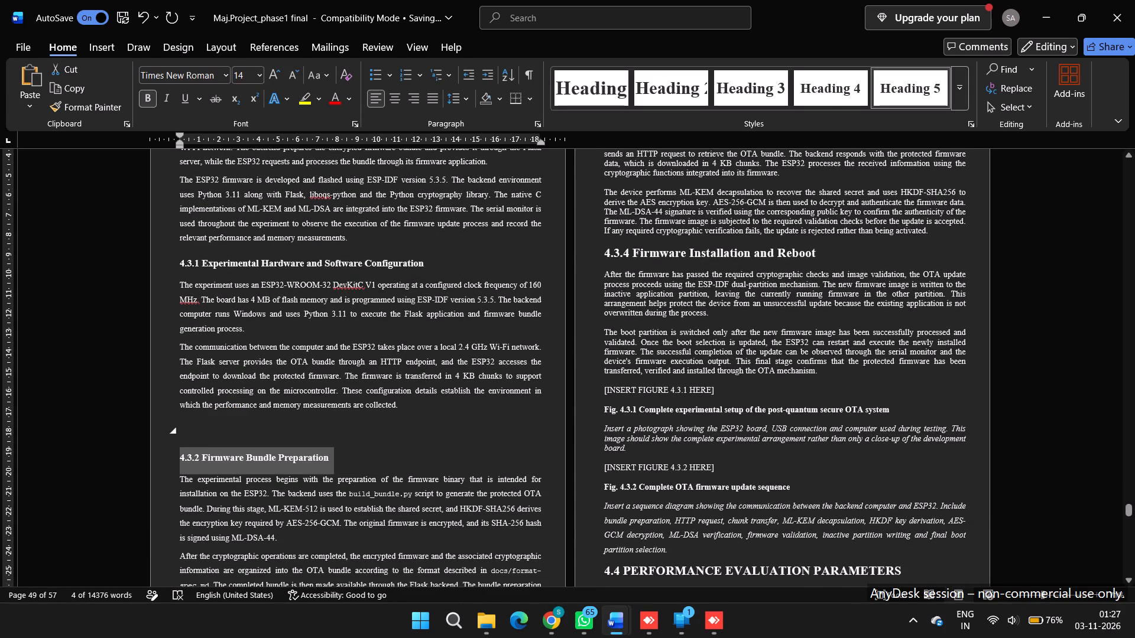
# Delete the blank line between the end of section 4.3.1 and the heading "4.3.2 Firmware Bundle Preparation".
pyautogui.click(417, 446)
pyautogui.scroll(-1, 417, 446)
pyautogui.scroll(1, 417, 446)
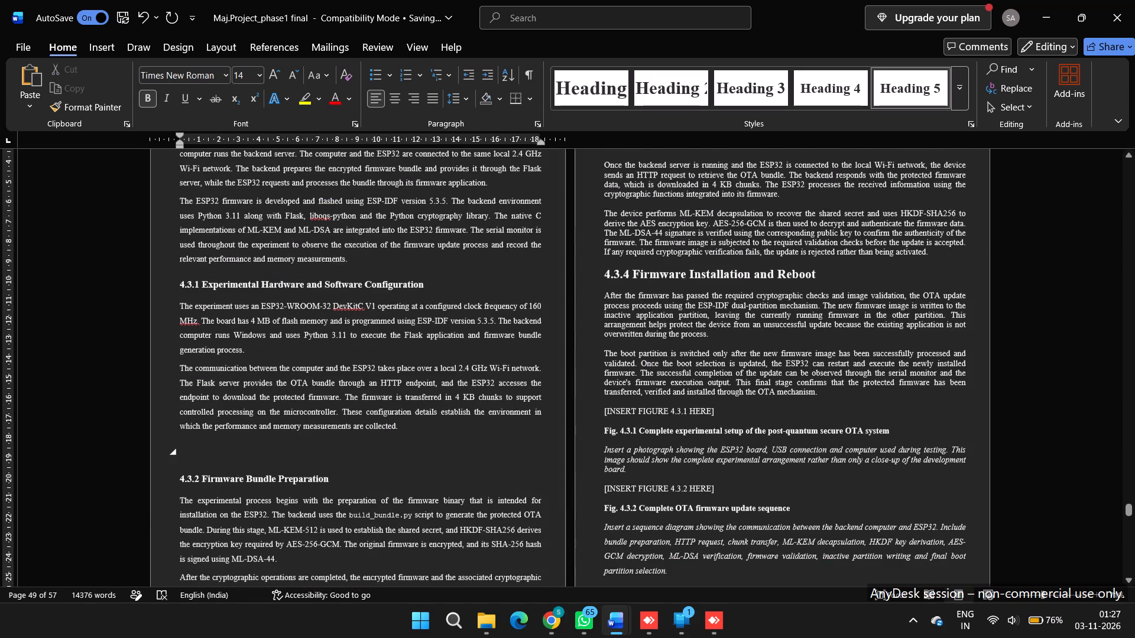
pyautogui.scroll(1, 417, 446)
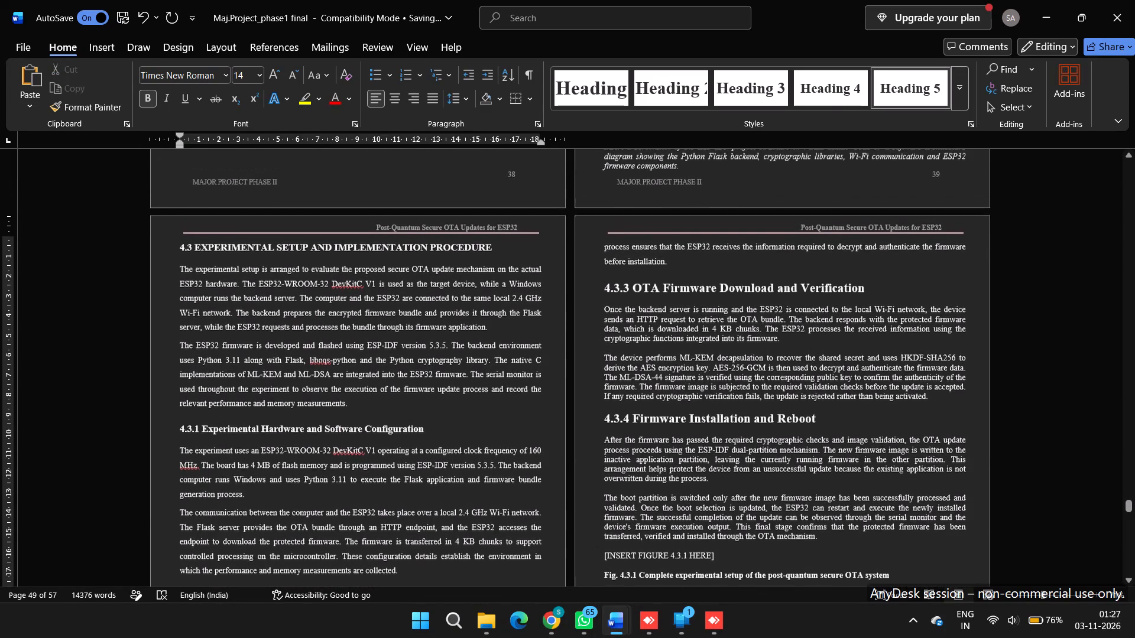
pyautogui.scroll(-1, 417, 446)
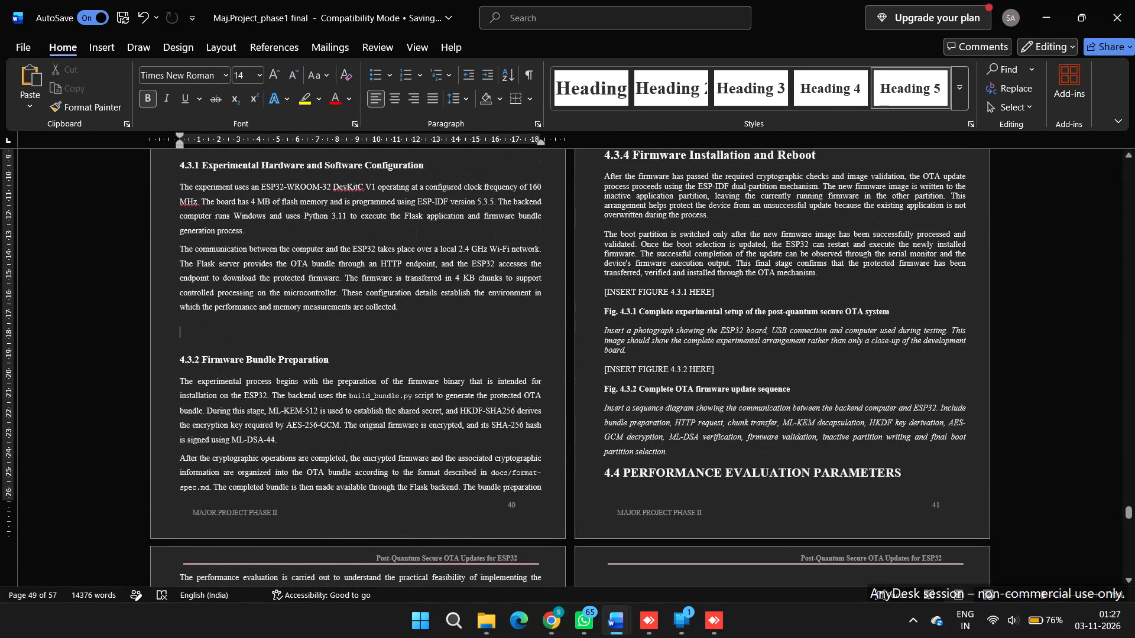
pyautogui.press('BackSpace')
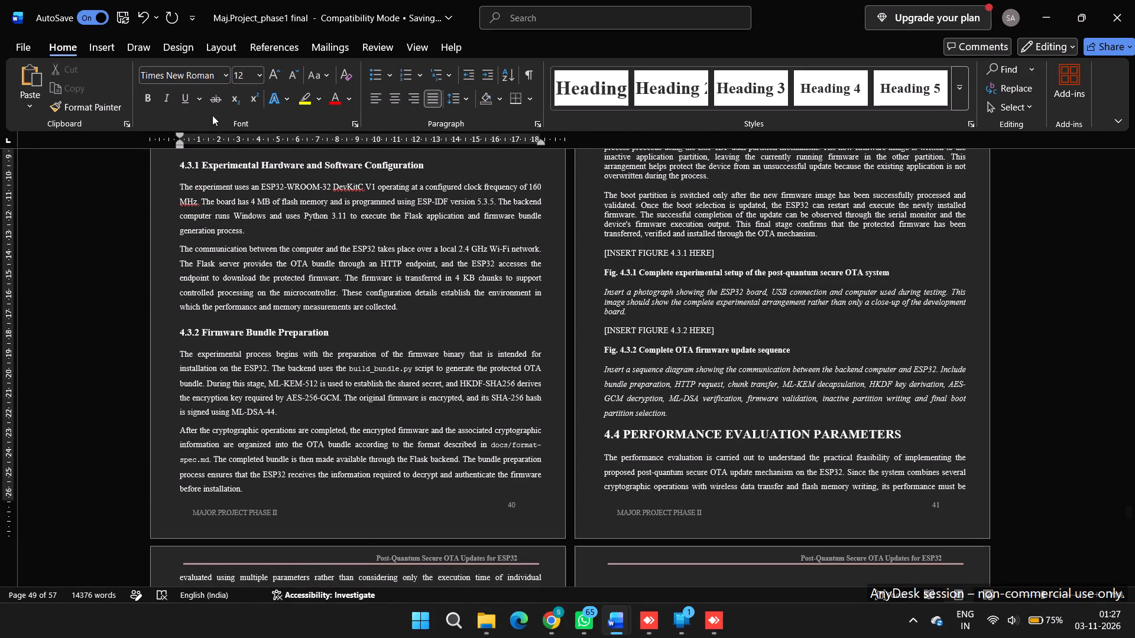
# Review the heading and paragraph formatting across sections 4.2 to 4.4 for consistency.
pyautogui.scroll(3, 355, 359)
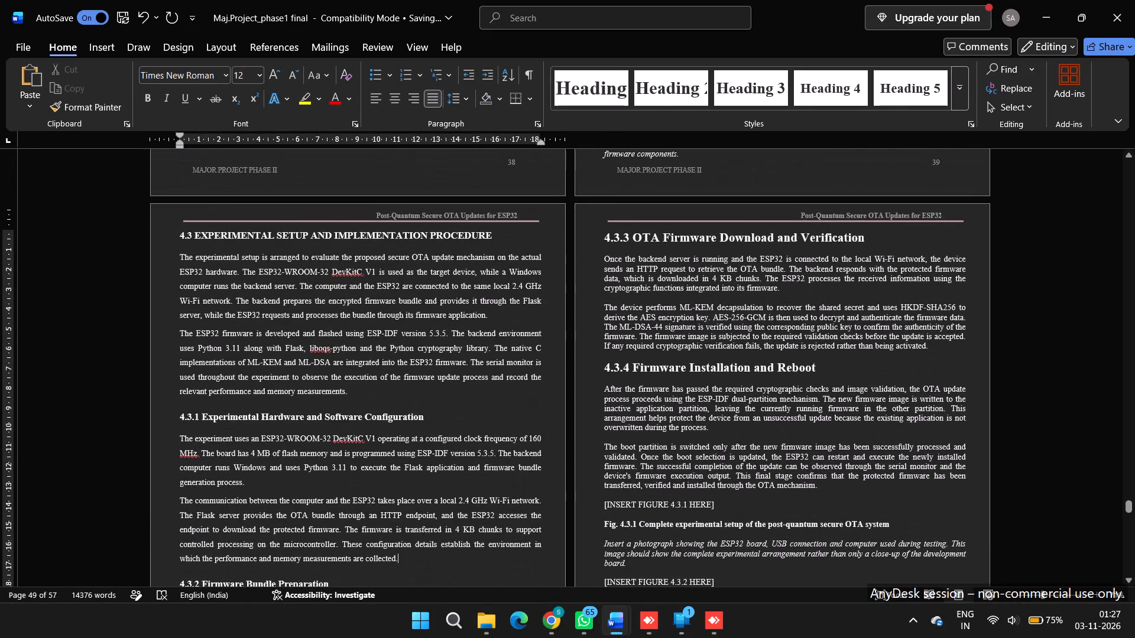
pyautogui.scroll(1, 355, 359)
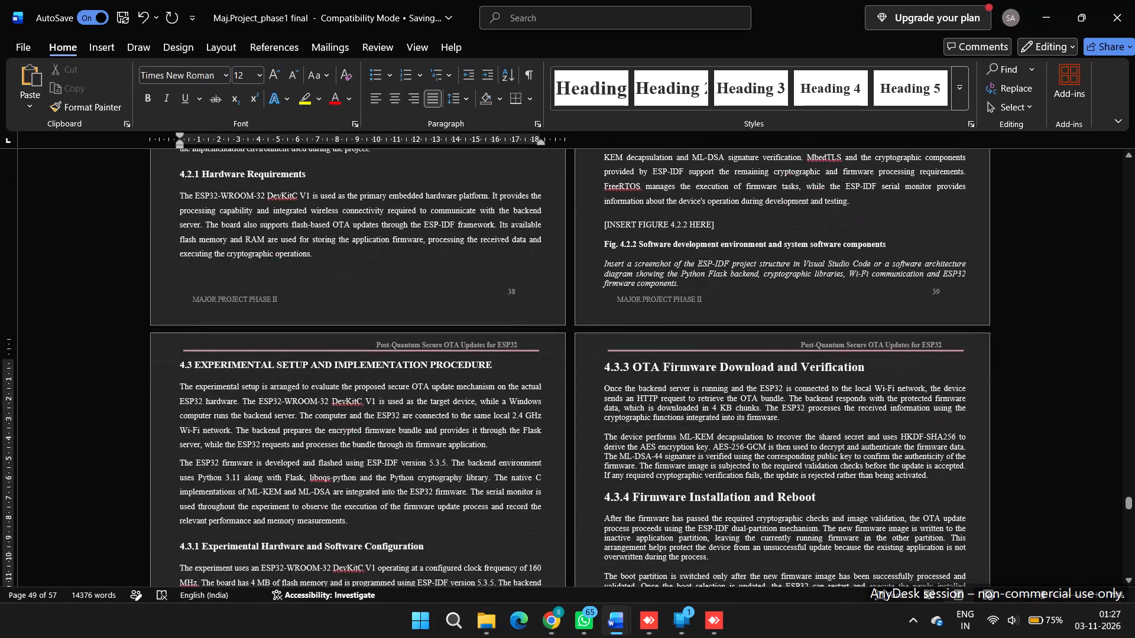
pyautogui.scroll(5, 387, 351)
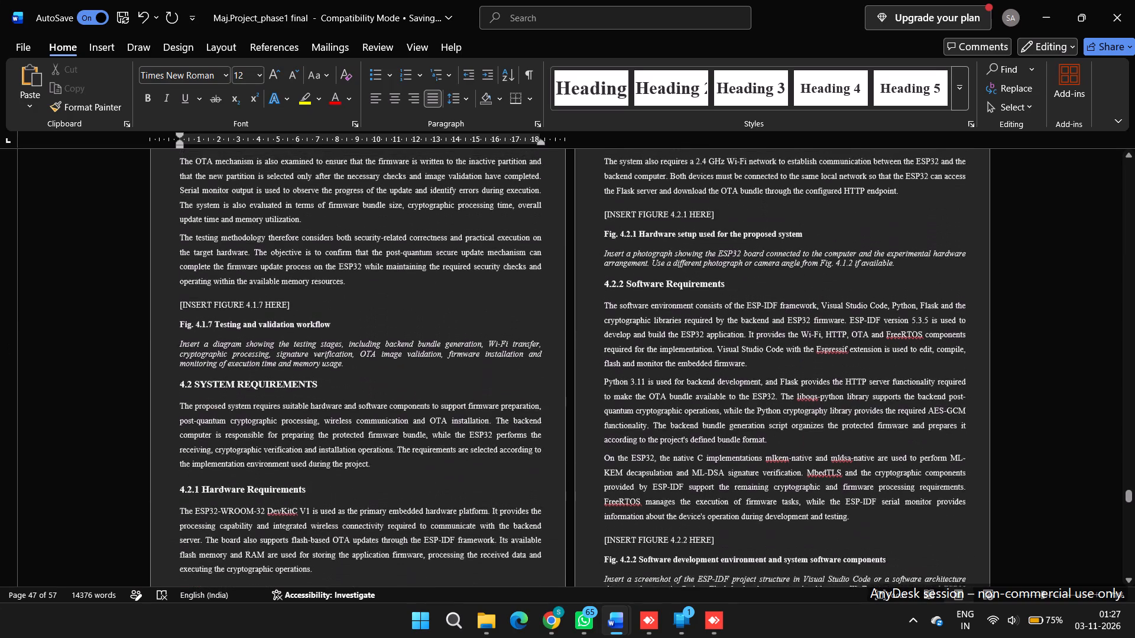
pyautogui.scroll(-3, 387, 351)
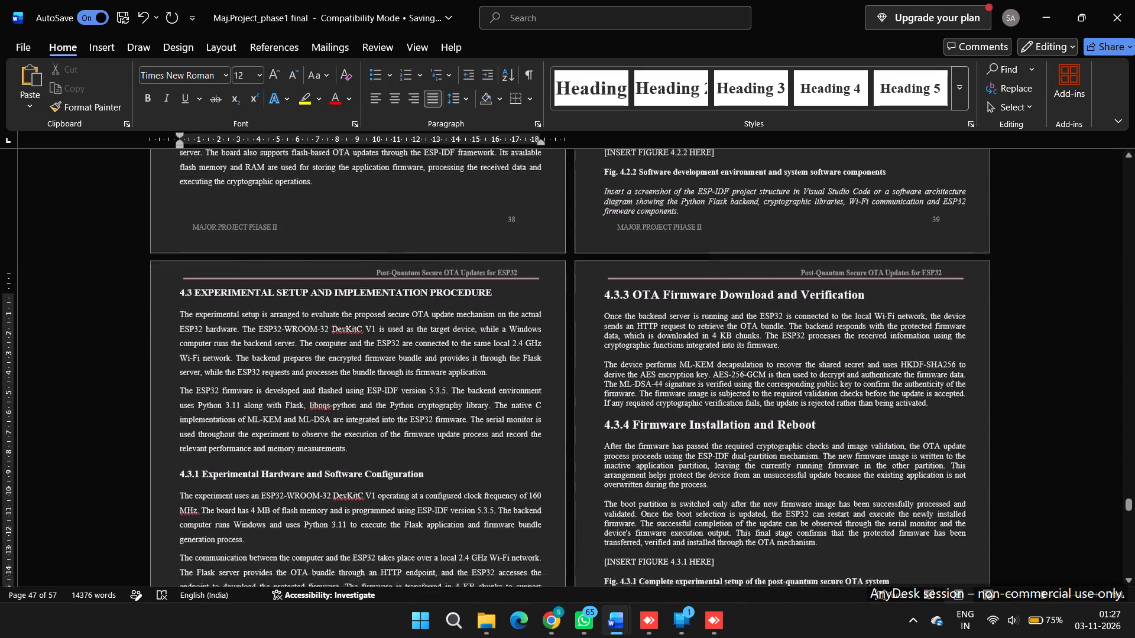
pyautogui.scroll(-5, 387, 351)
pyautogui.scroll(1, 387, 351)
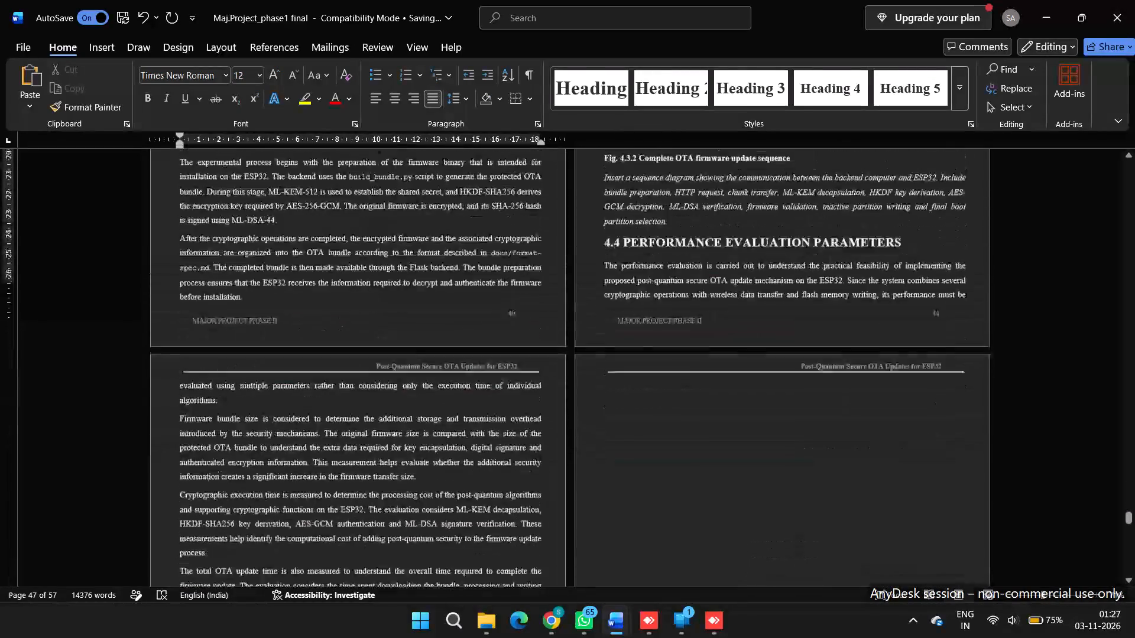
pyautogui.scroll(3, 387, 351)
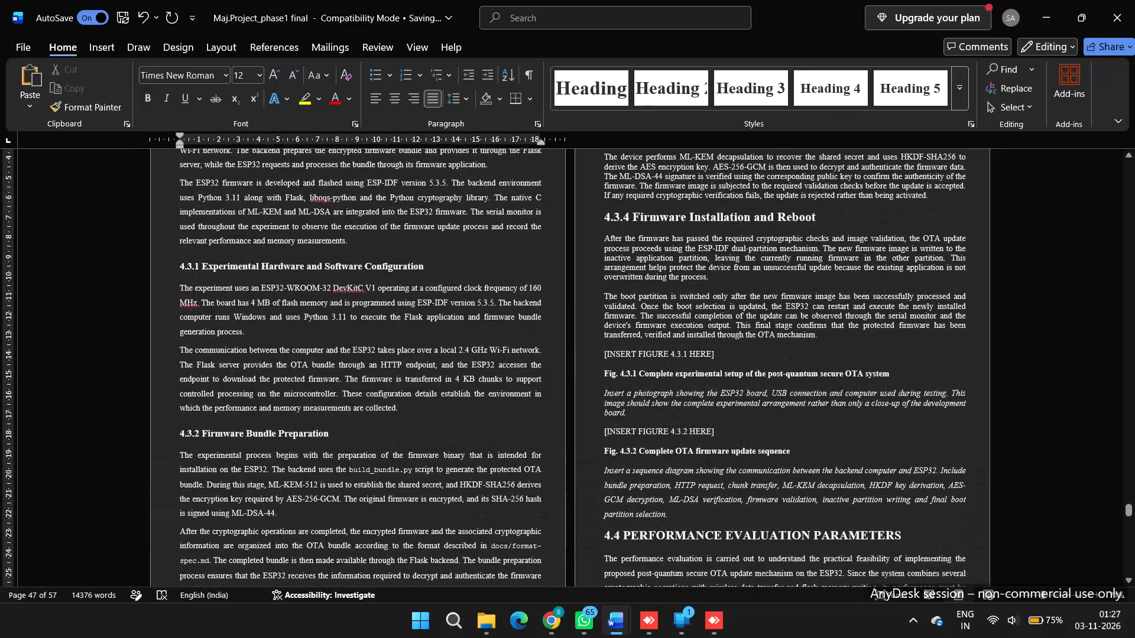
pyautogui.scroll(1, 387, 351)
pyautogui.scroll(-2, 387, 351)
pyautogui.scroll(1, 387, 351)
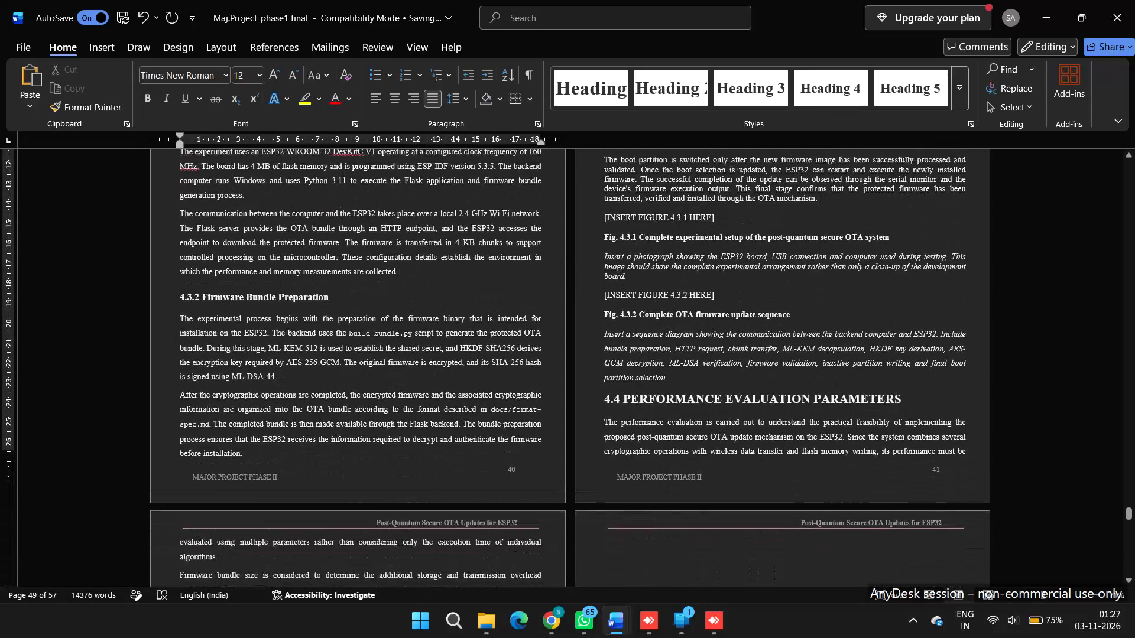
pyautogui.scroll(1, 387, 351)
pyautogui.hscroll(3, 387, 351)
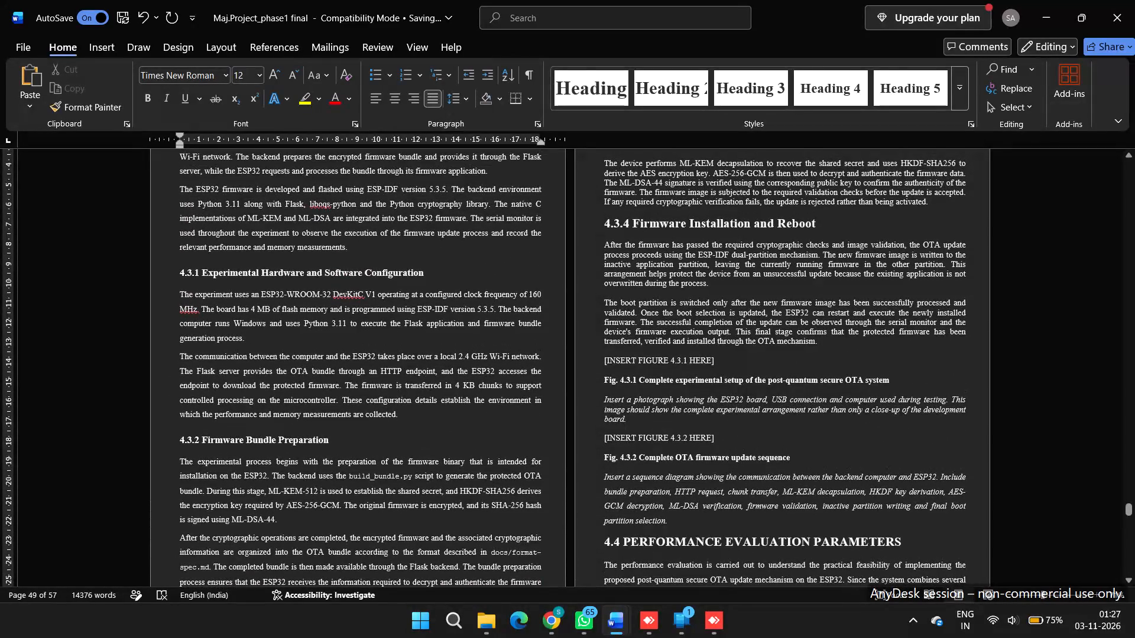
pyautogui.scroll(-2, 488, 487)
pyautogui.scroll(2, 643, 376)
pyautogui.scroll(-1, 446, 453)
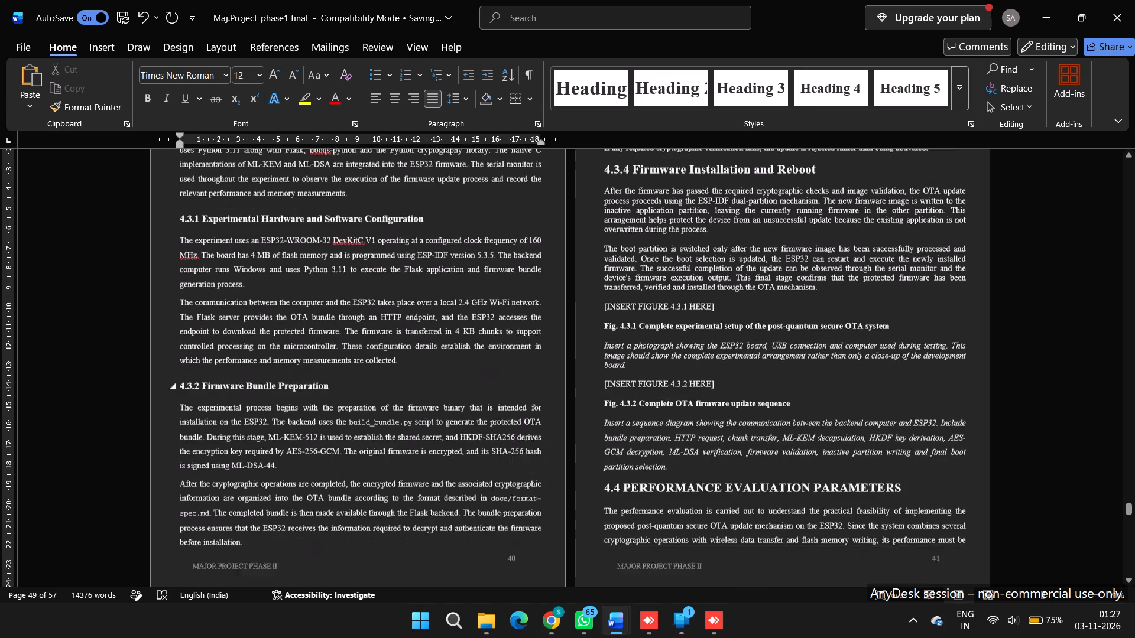
pyautogui.scroll(-2, 446, 453)
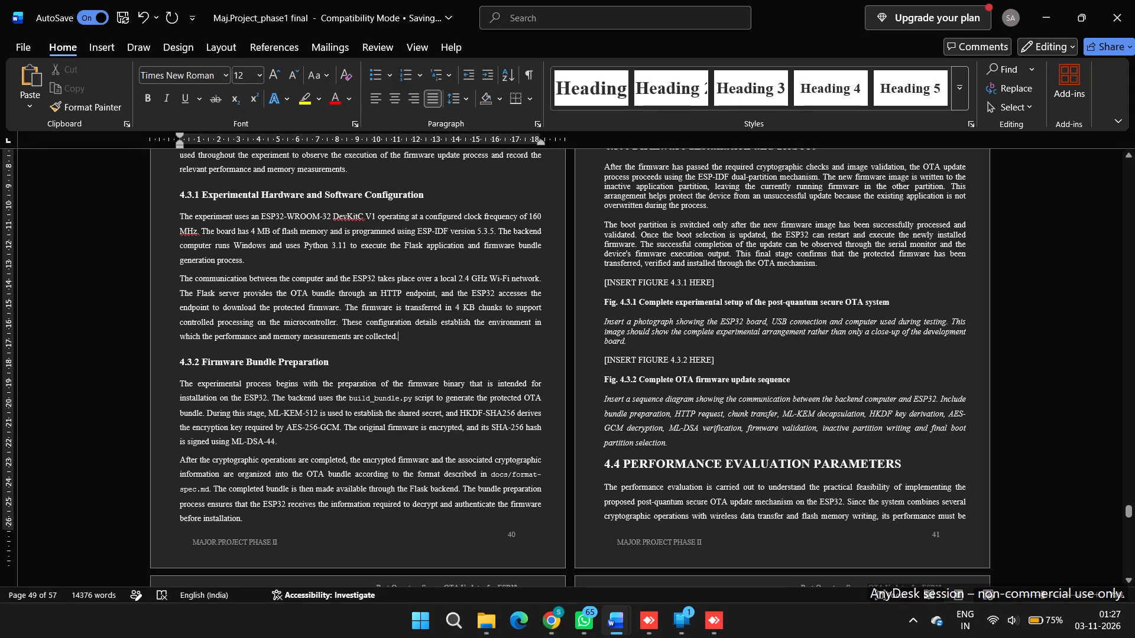
# Apply the Heading 5 style to the heading "4.3.3 OTA Firmware Download and Verification".
pyautogui.scroll(3, 750, 349)
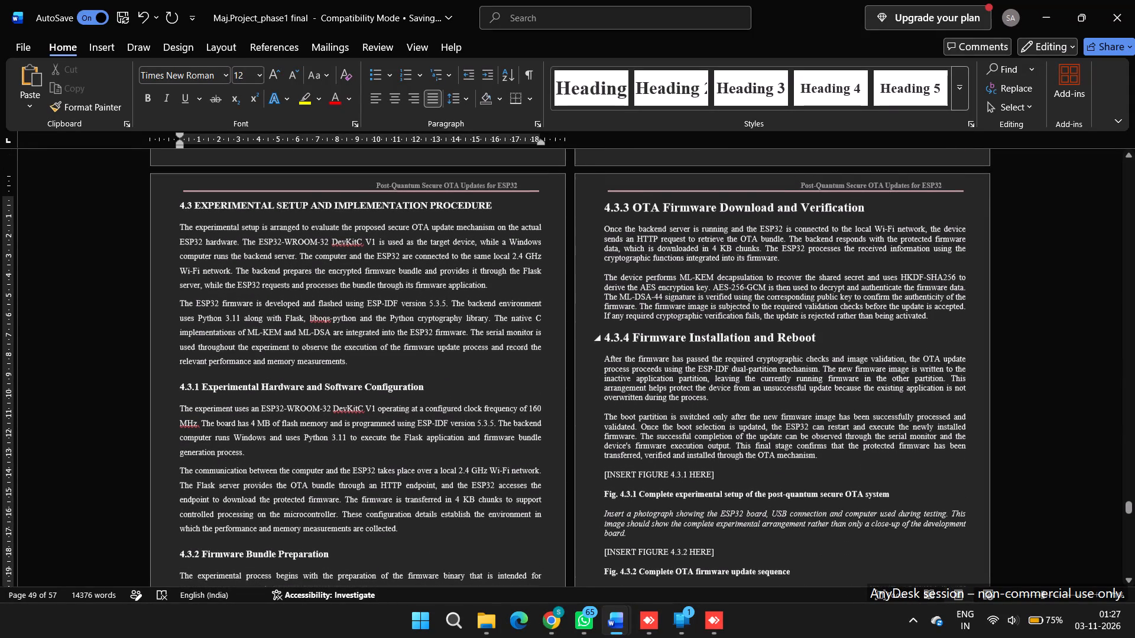
pyautogui.scroll(1, 750, 349)
pyautogui.moveTo(877, 210); pyautogui.dragTo(696, 206)
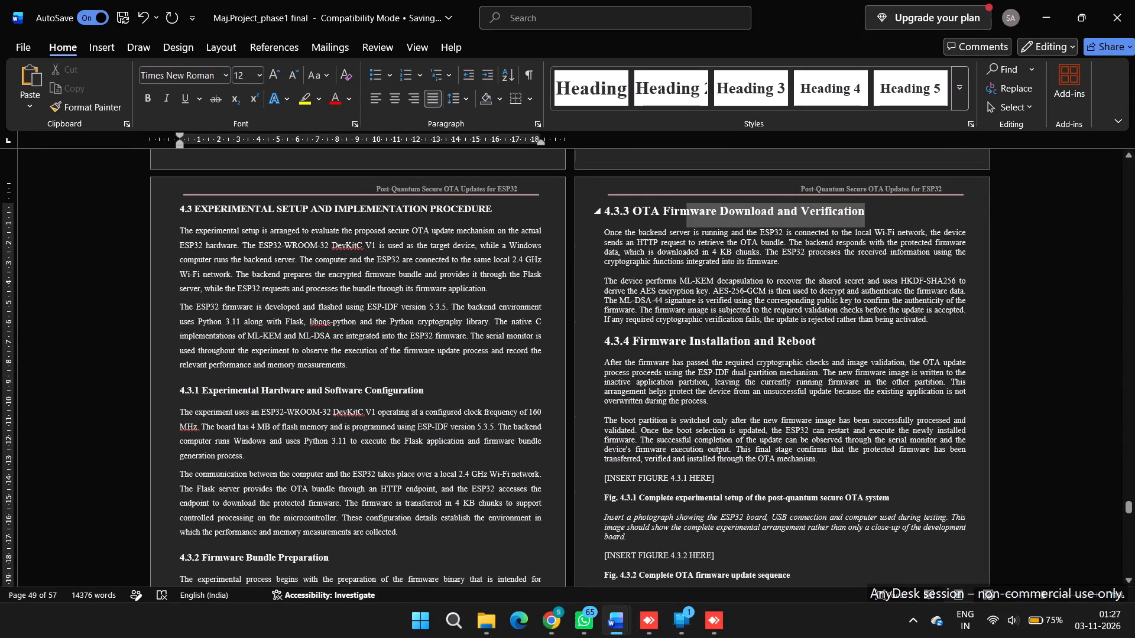
pyautogui.moveTo(696, 206); pyautogui.dragTo(605, 203)
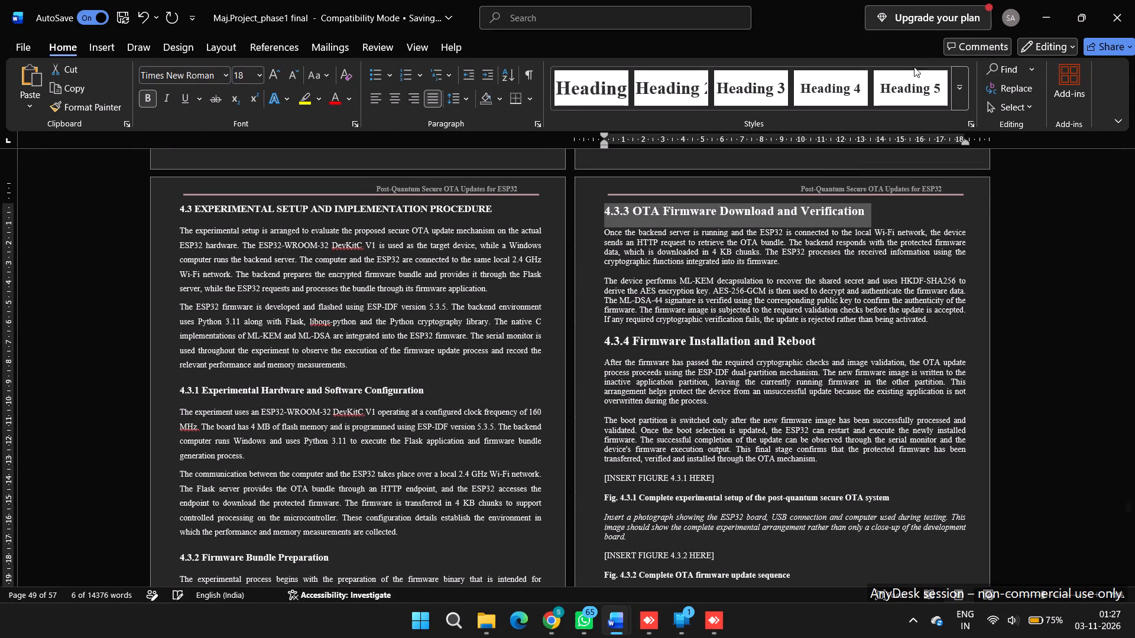
pyautogui.click(916, 79)
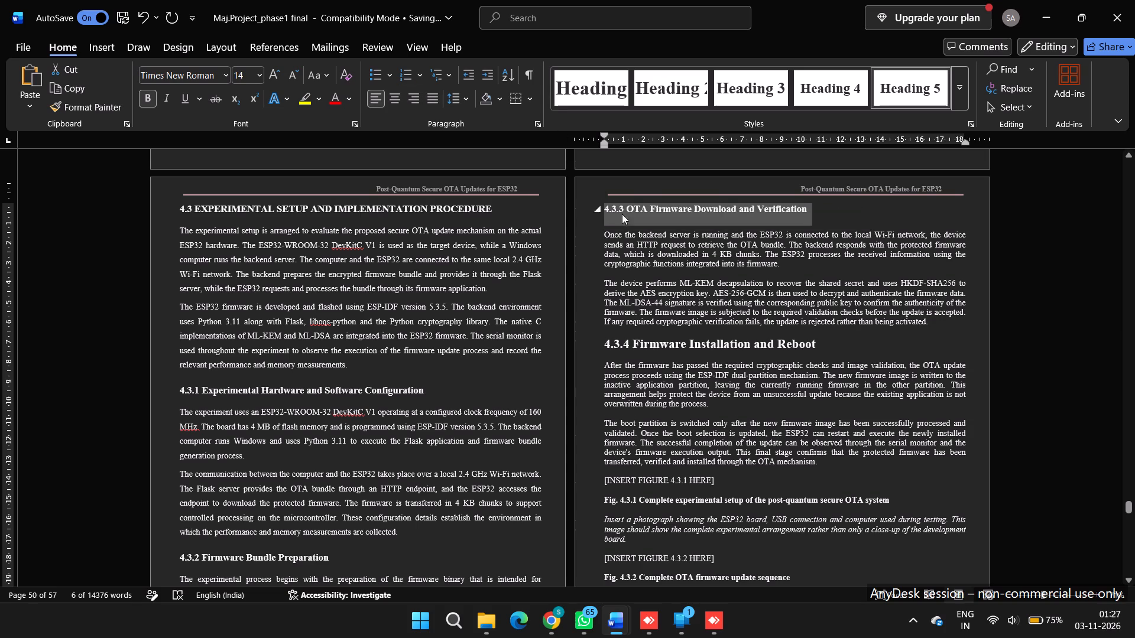
# Set the line spacing of the two body paragraphs in section 4.3.3 to 1.5.
pyautogui.moveTo(937, 323); pyautogui.dragTo(874, 312)
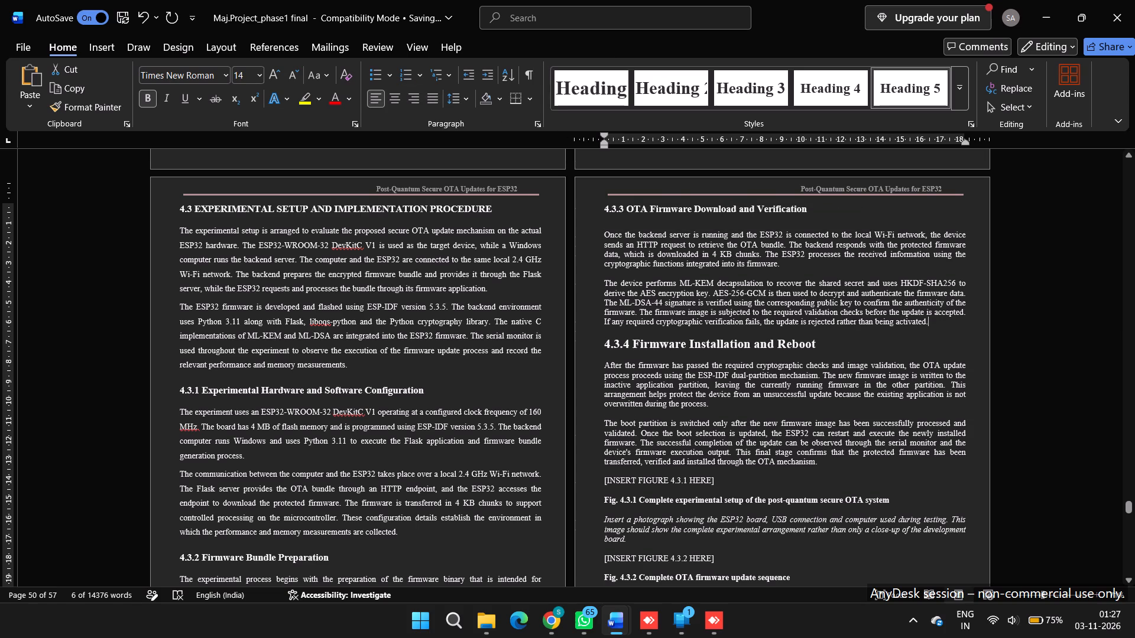
pyautogui.moveTo(874, 312); pyautogui.dragTo(594, 232)
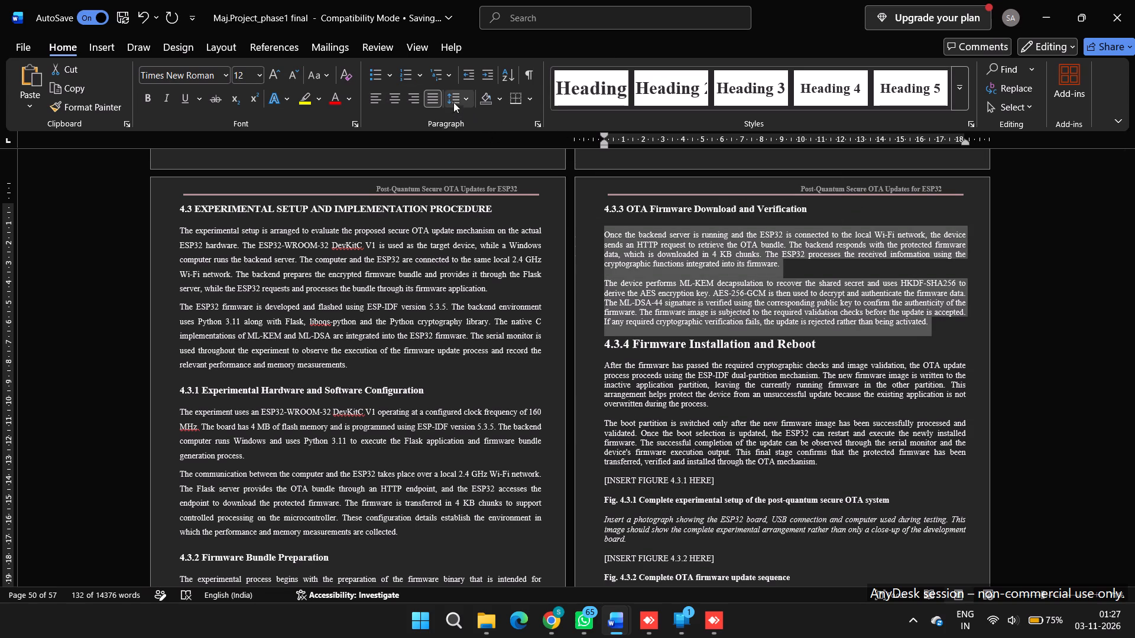
pyautogui.click(466, 97)
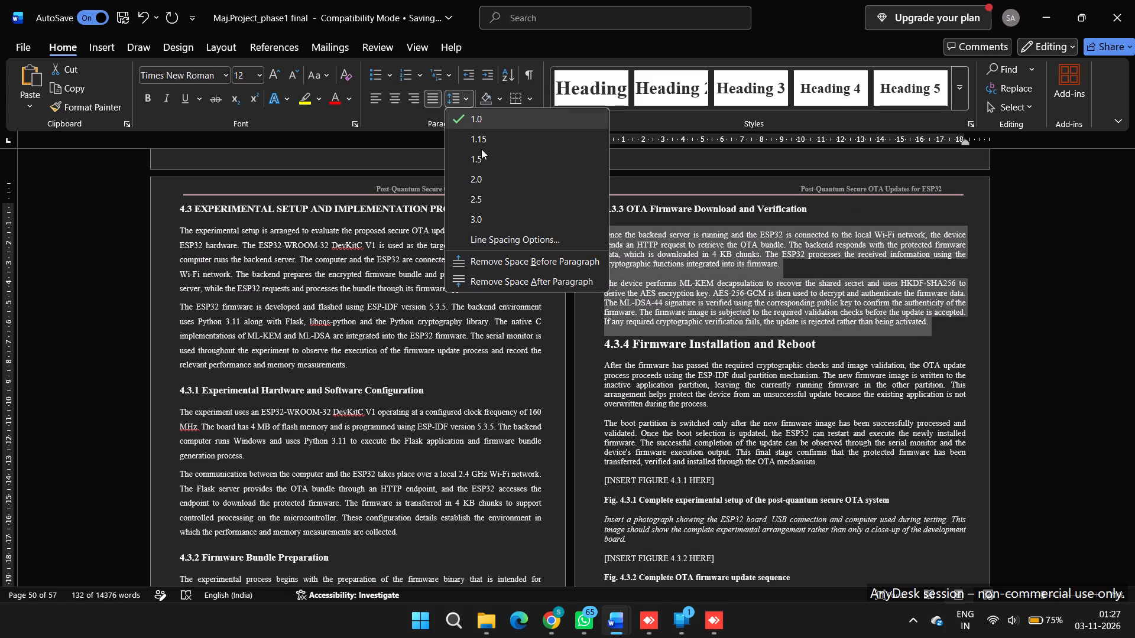
pyautogui.click(479, 163)
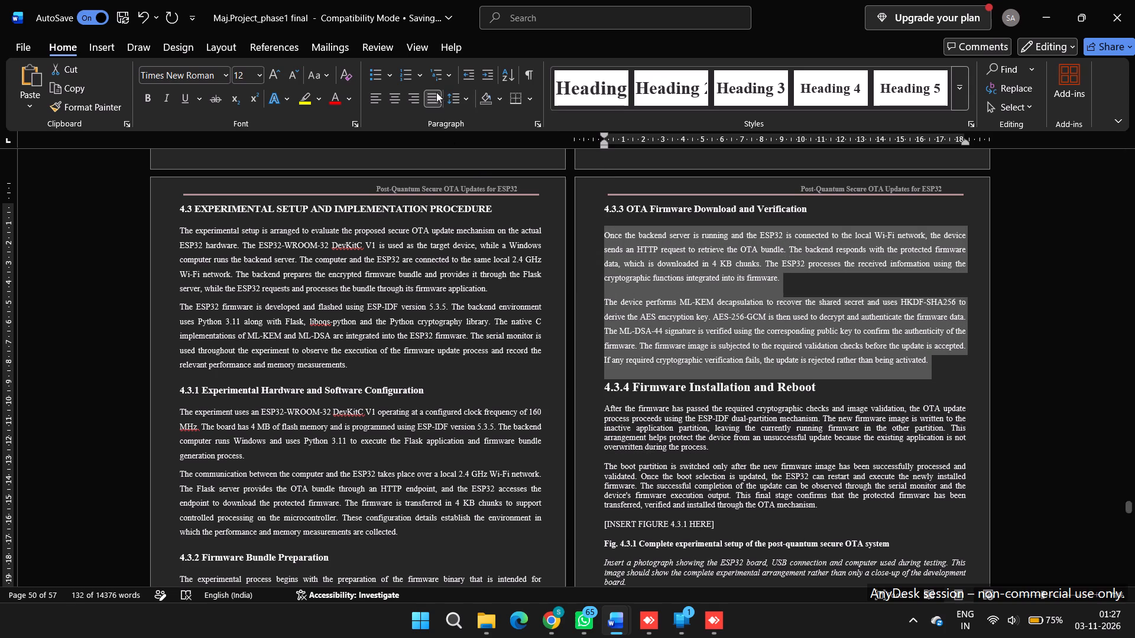
# Set the paragraph spacing of the section 4.3.3 body text to 0 pt before and 6 pt after.
pyautogui.click(540, 123)
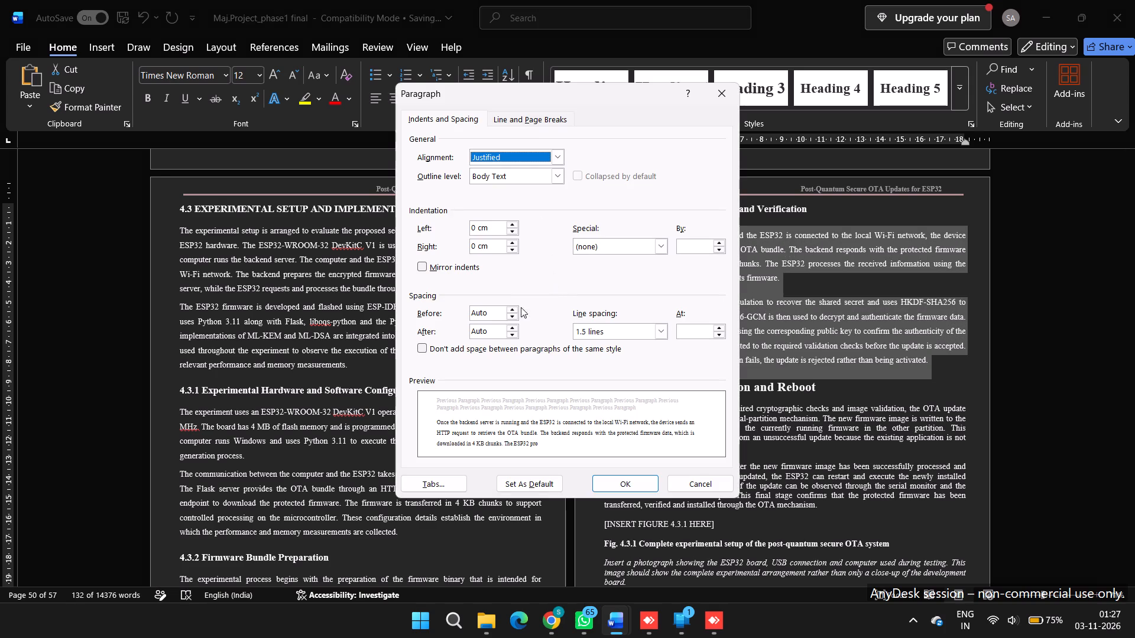
pyautogui.click(512, 307)
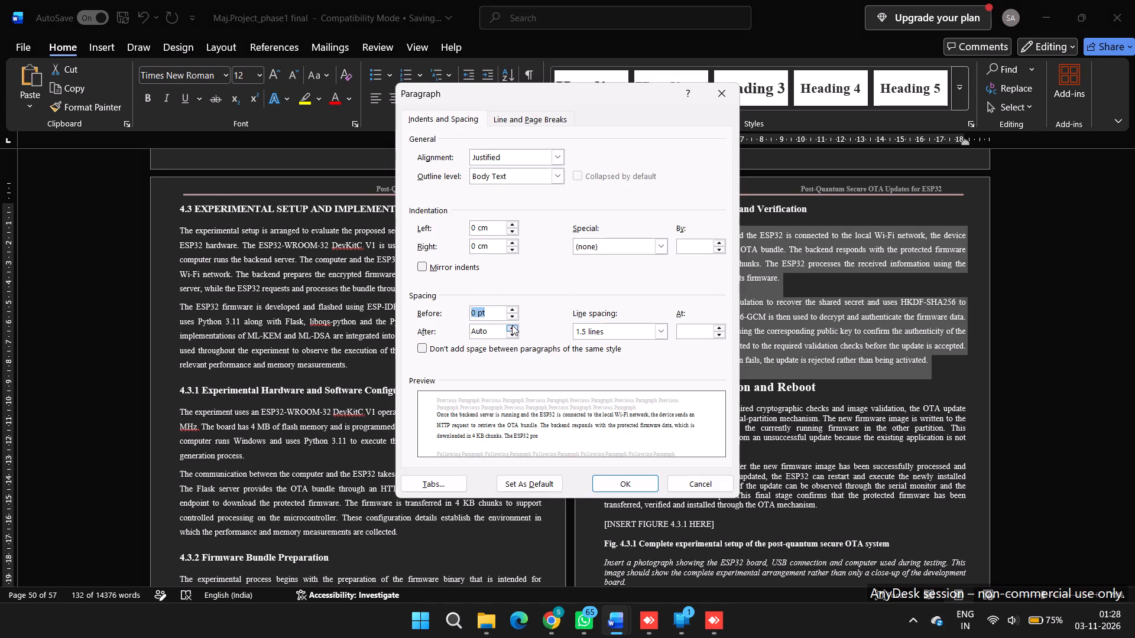
pyautogui.click(512, 332)
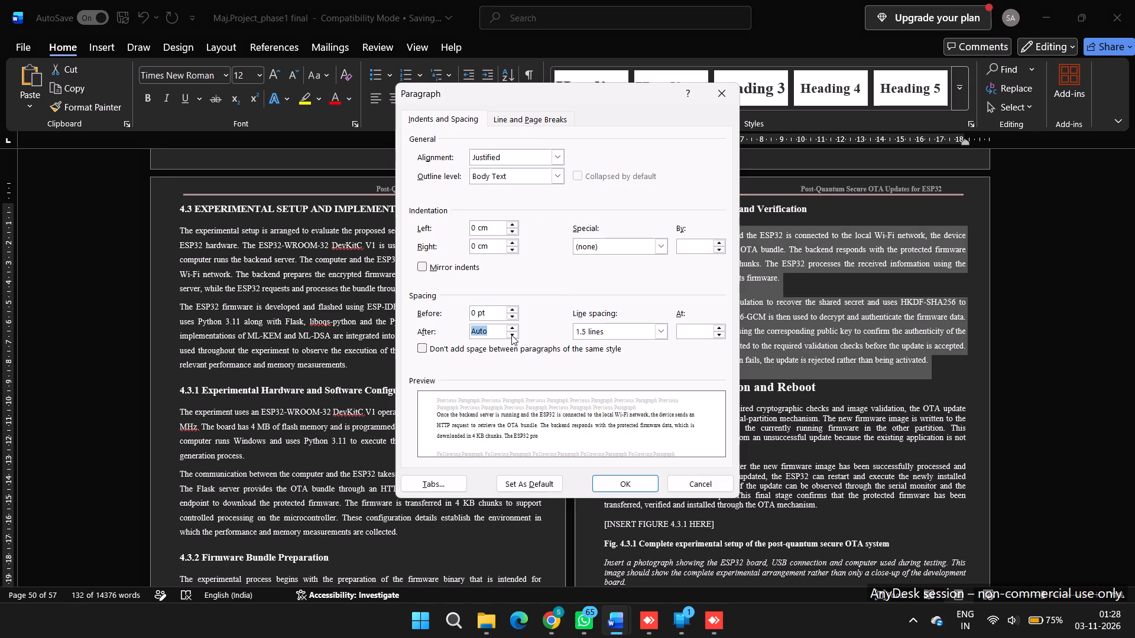
pyautogui.click(511, 335)
pyautogui.click(511, 327)
pyautogui.click(511, 327)
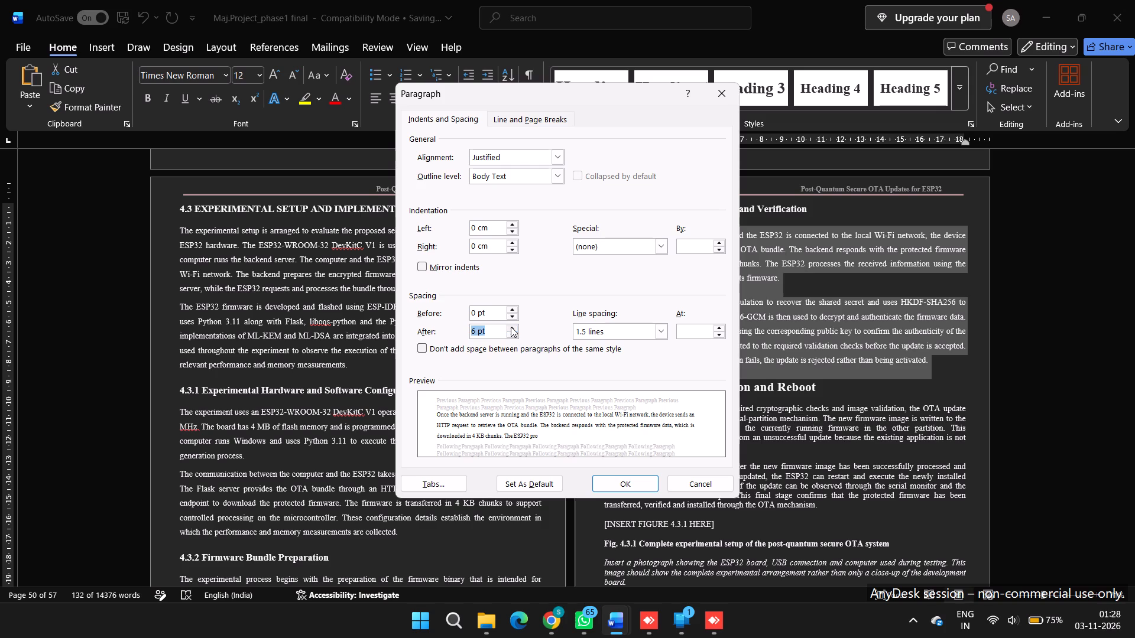
pyautogui.click(632, 481)
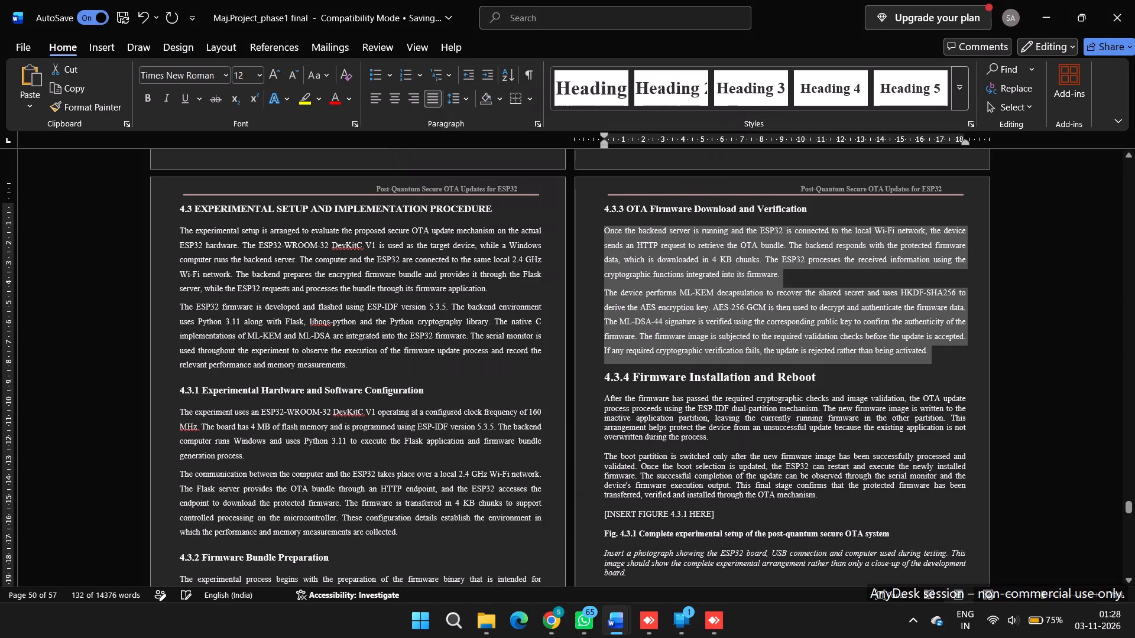
# Apply the Heading 5 style to the heading "4.3.4 Firmware Installation and Reboot".
pyautogui.moveTo(837, 378); pyautogui.dragTo(602, 385)
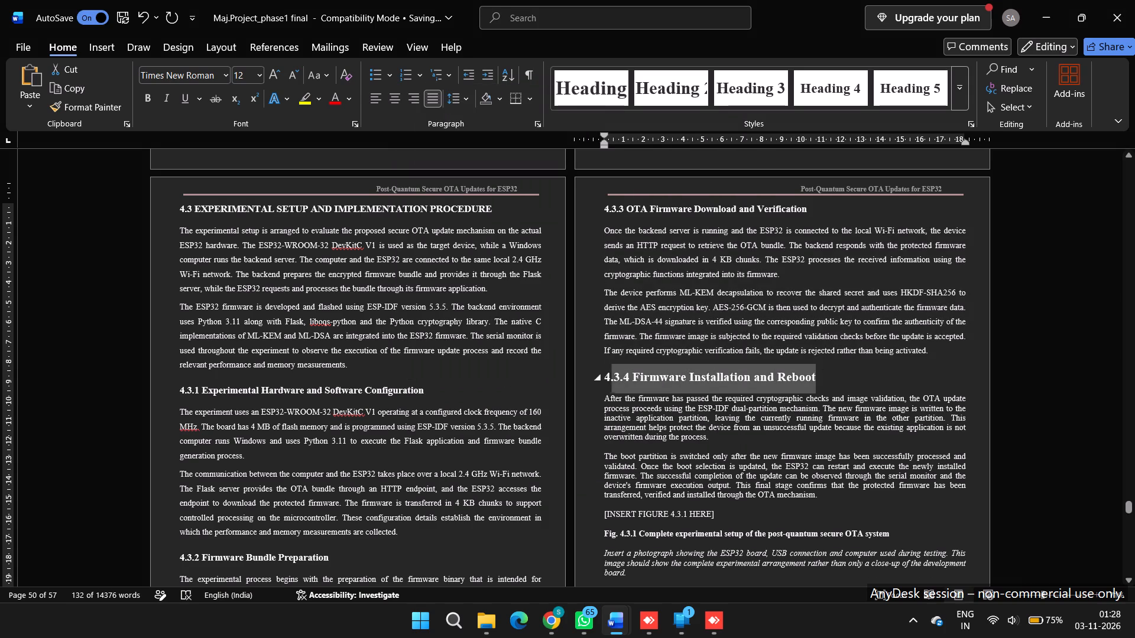
pyautogui.moveTo(602, 385); pyautogui.dragTo(600, 381)
pyautogui.click(909, 85)
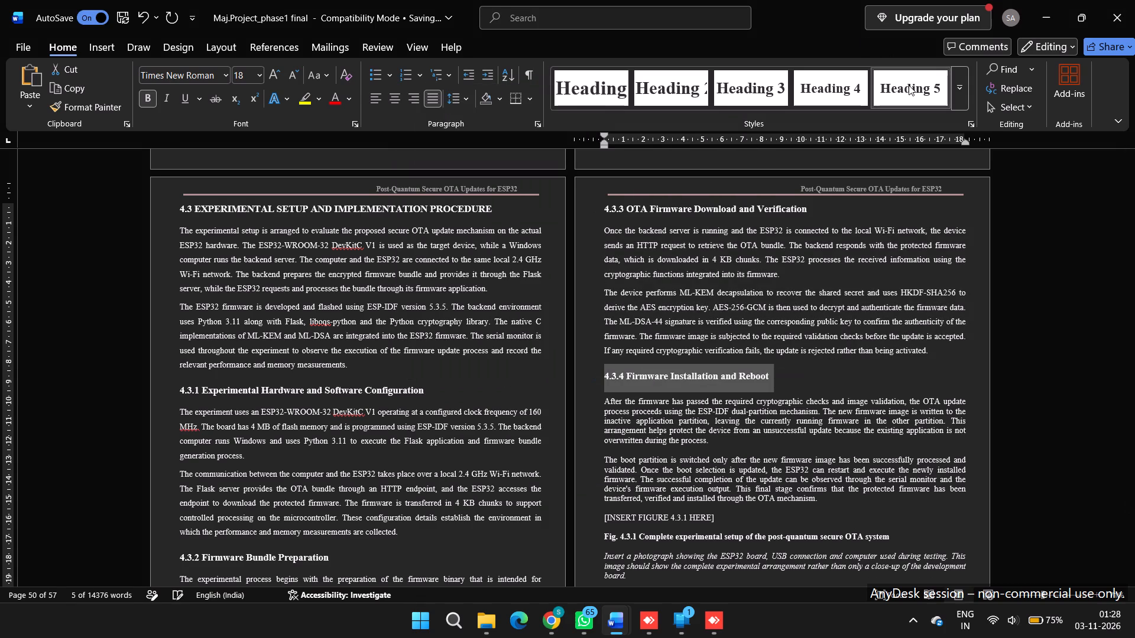
pyautogui.click(823, 357)
# Set the line spacing of the two body paragraphs in section 4.3.4 to 1.5.
pyautogui.scroll(-1, 823, 357)
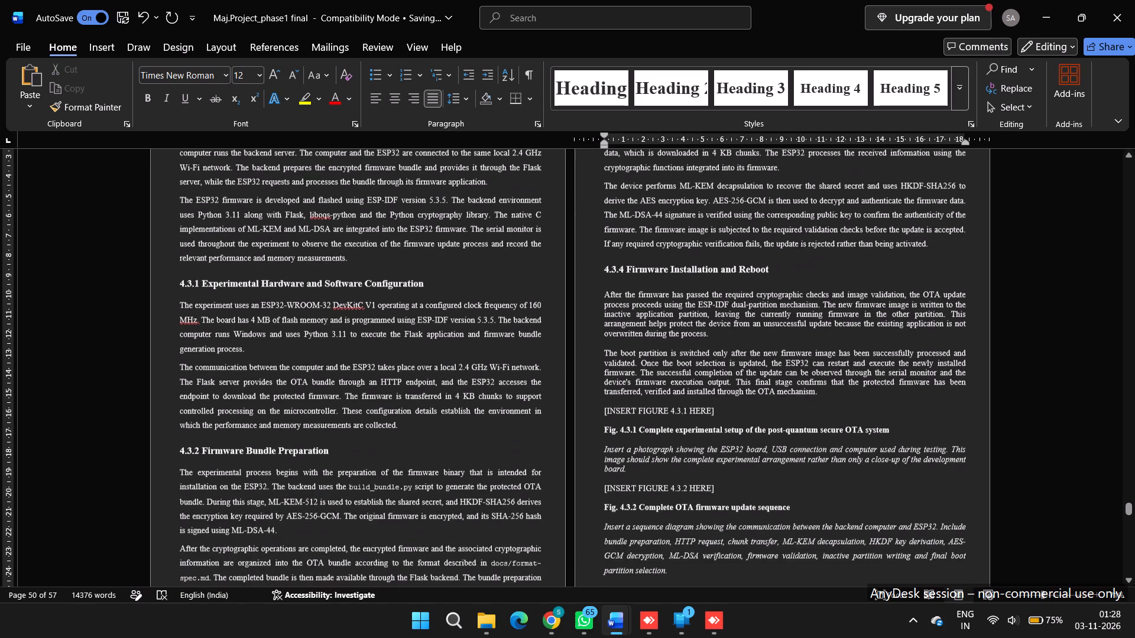
pyautogui.moveTo(821, 393); pyautogui.dragTo(754, 385)
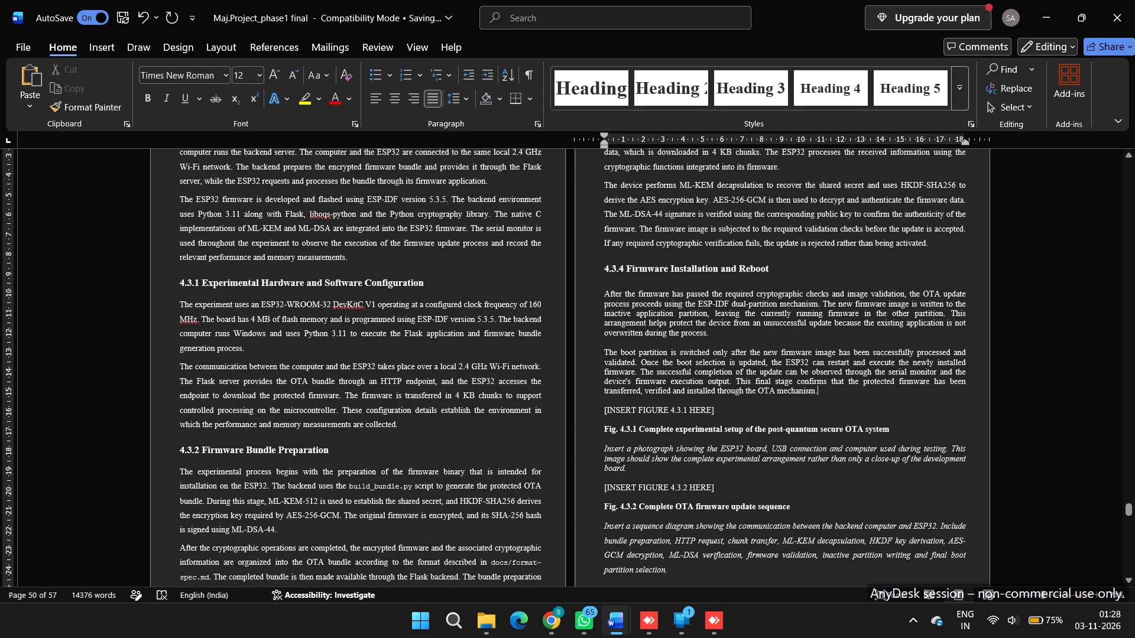
pyautogui.moveTo(754, 385); pyautogui.dragTo(602, 292)
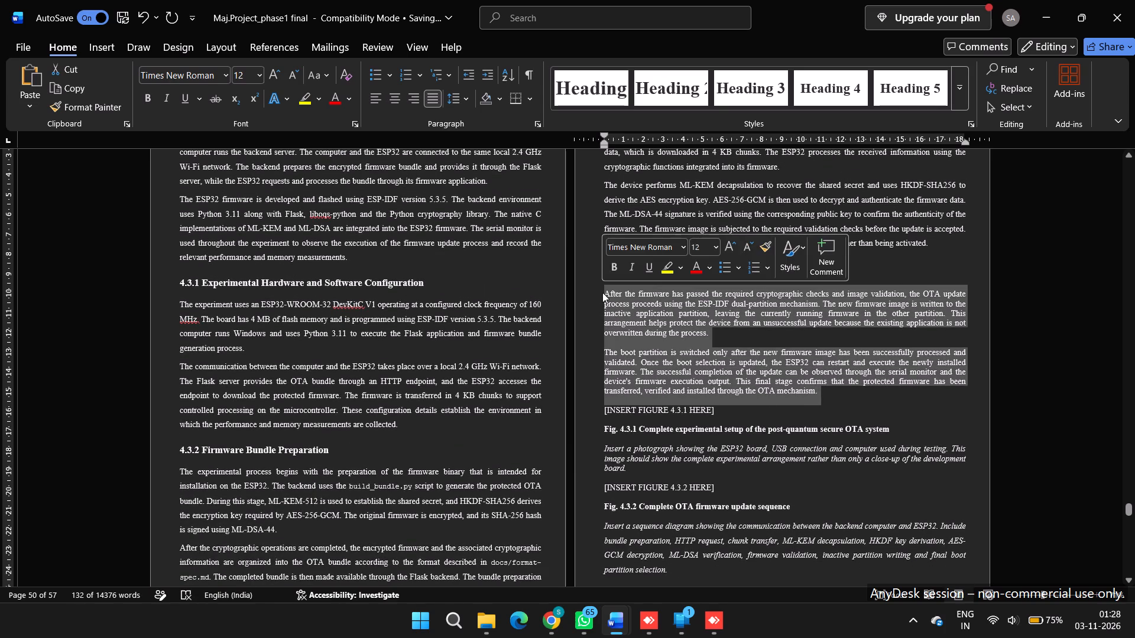
pyautogui.click(459, 102)
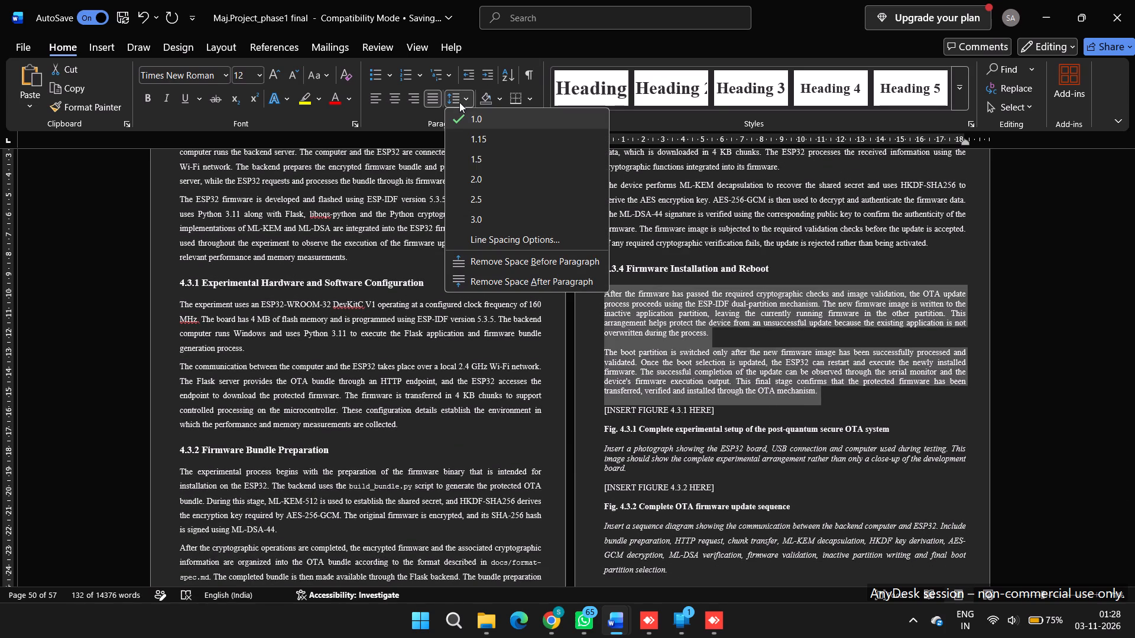
pyautogui.click(481, 157)
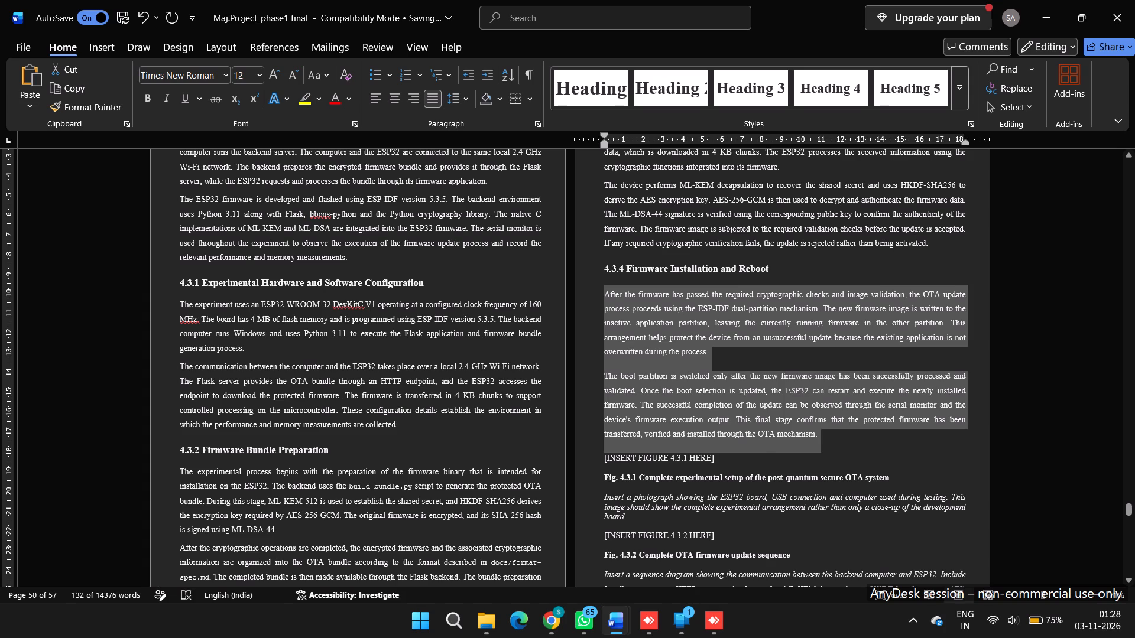
pyautogui.click(853, 442)
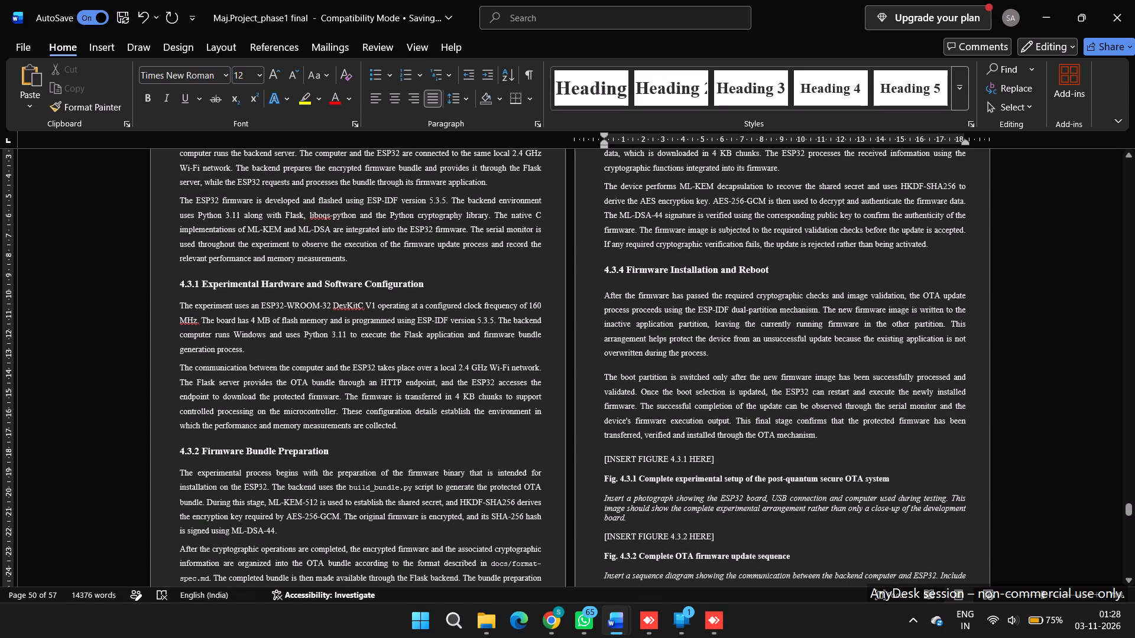
# Set the spacing of the section 4.3.4 paragraph beginning "The boot partition is switched" to 0 pt before and 6 pt after.
pyautogui.scroll(-1, 853, 442)
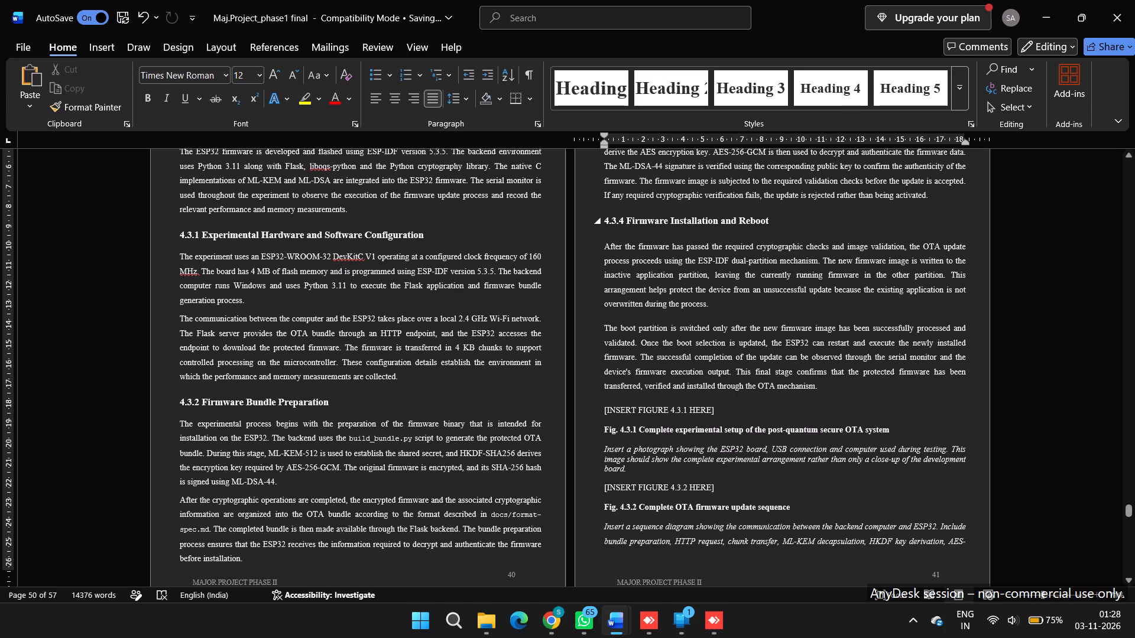
pyautogui.click(465, 99)
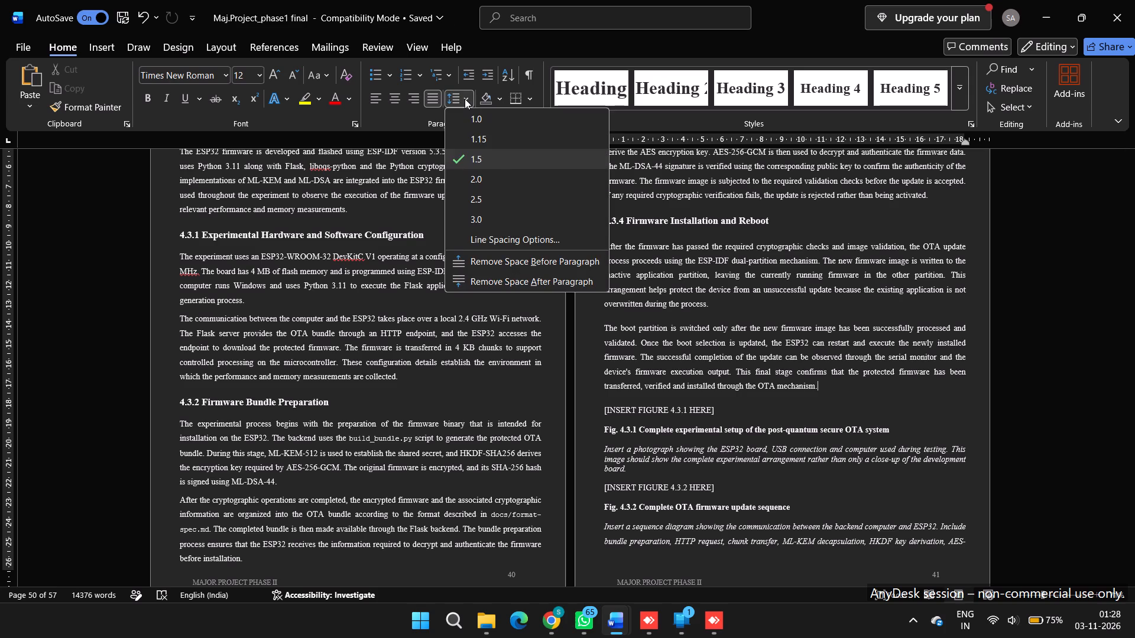
pyautogui.click(465, 99)
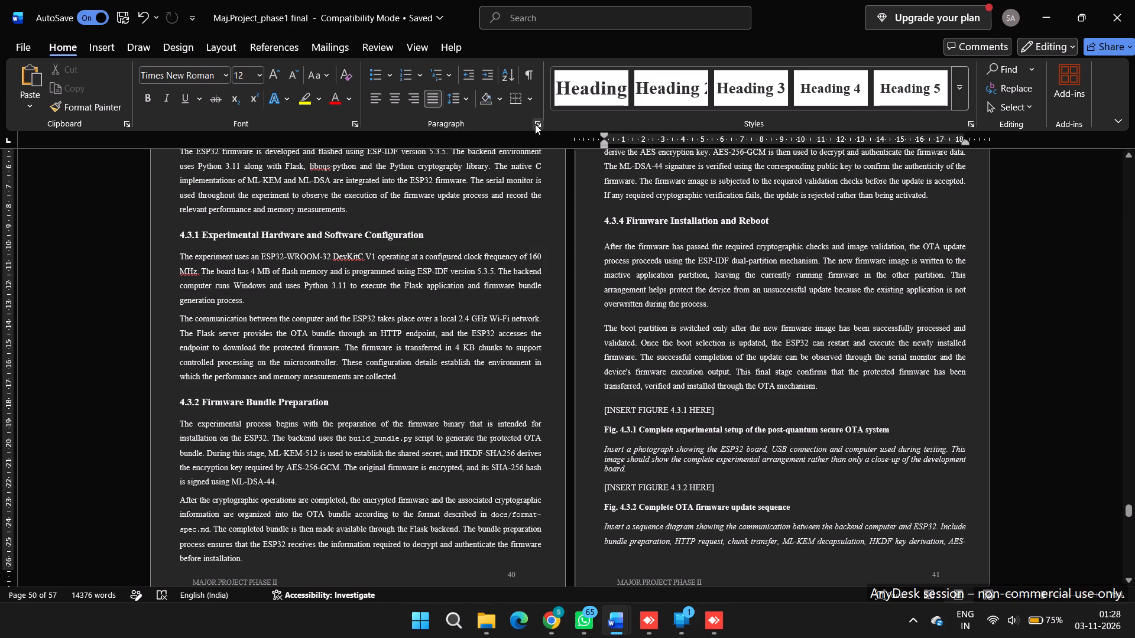
pyautogui.click(535, 124)
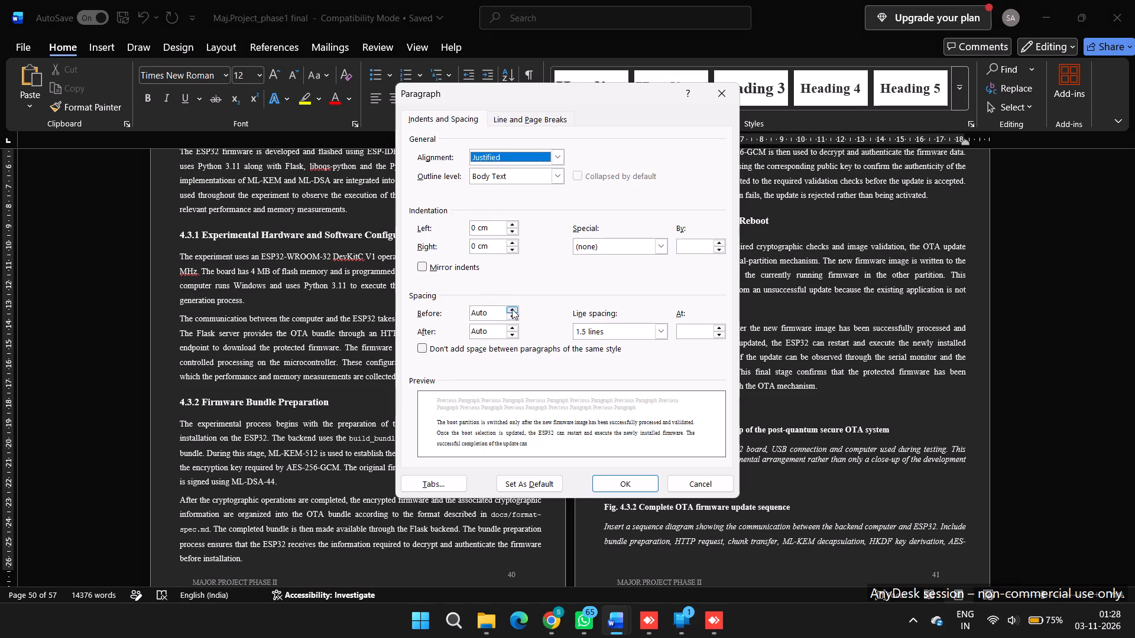
pyautogui.click(512, 309)
pyautogui.click(511, 326)
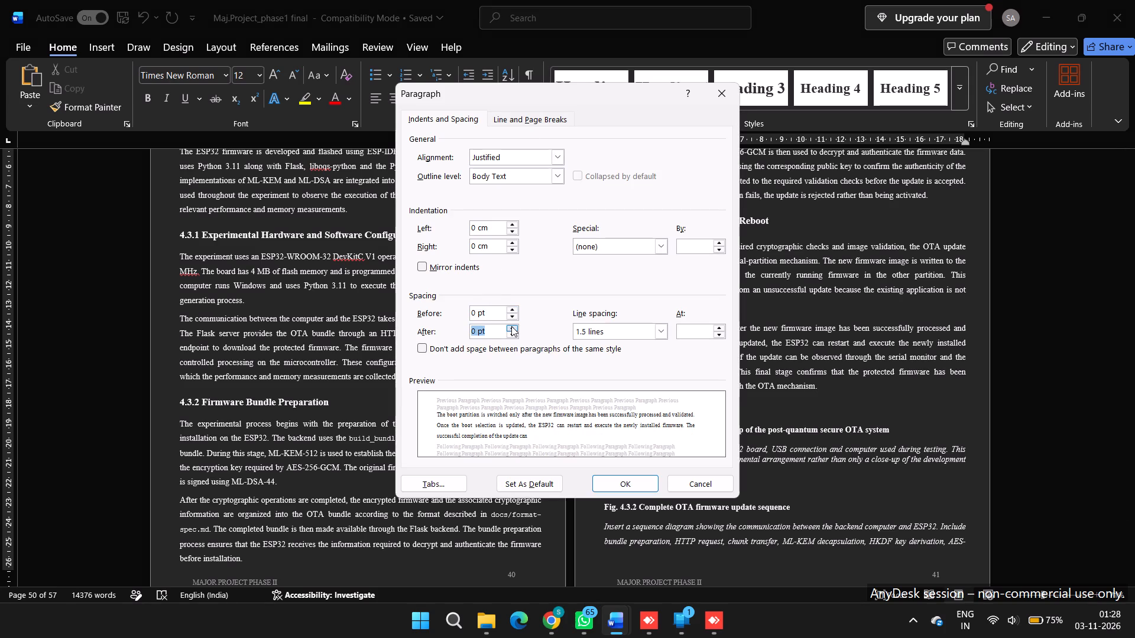
pyautogui.click(511, 326)
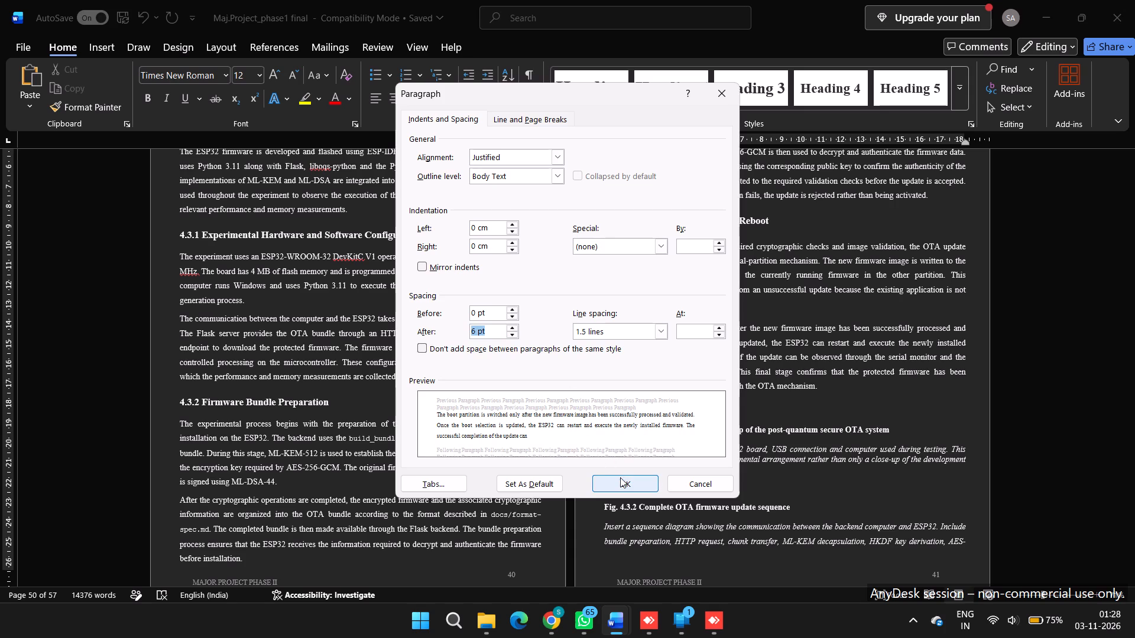
pyautogui.click(622, 486)
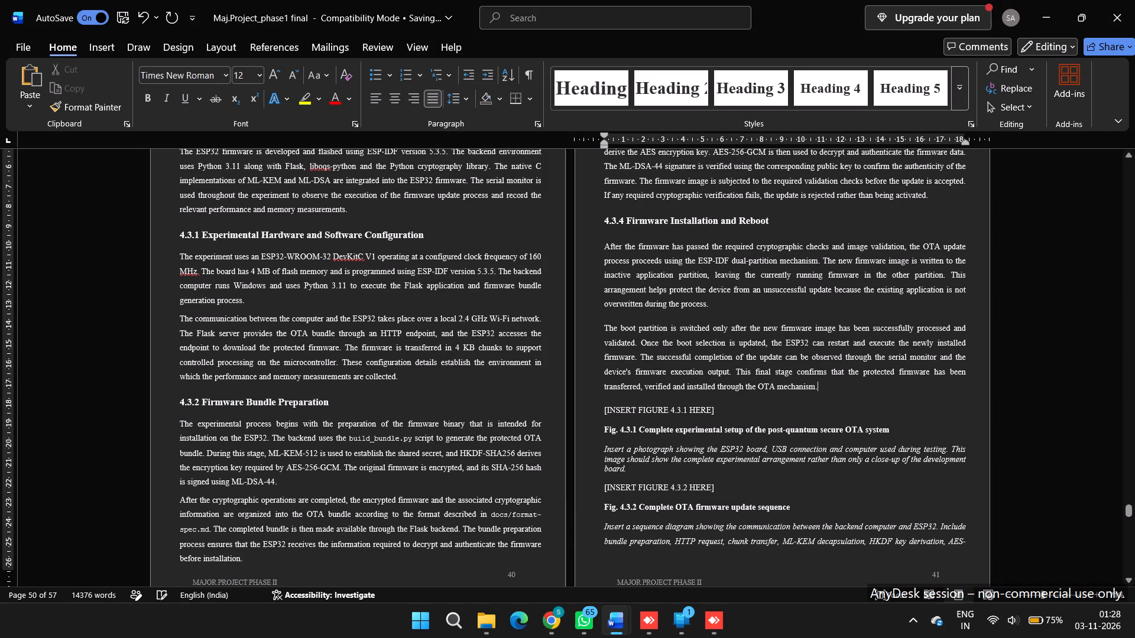
# Review the heading and body text formatting from section 4.3 through the end of section 4.4.
pyautogui.scroll(1, 848, 405)
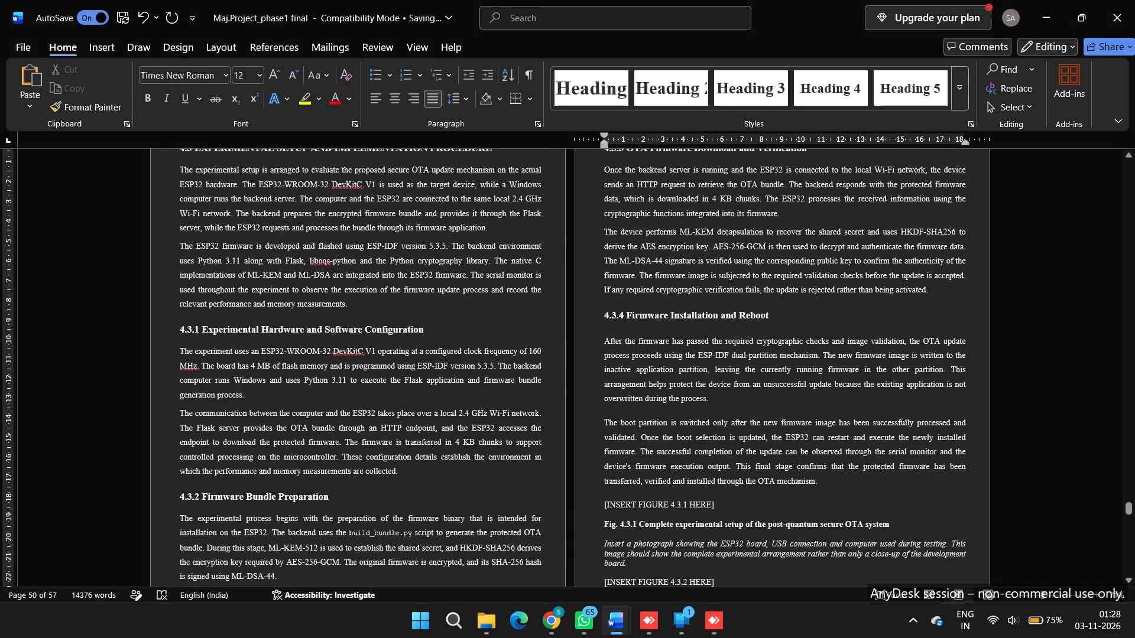
pyautogui.scroll(1, 848, 405)
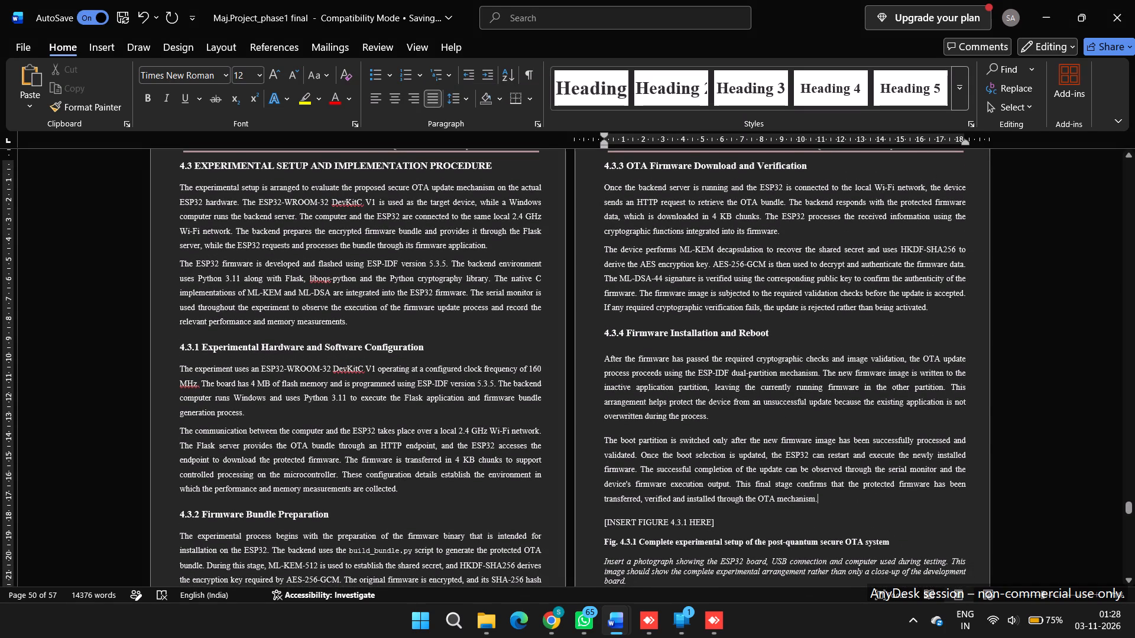
pyautogui.scroll(1, 848, 405)
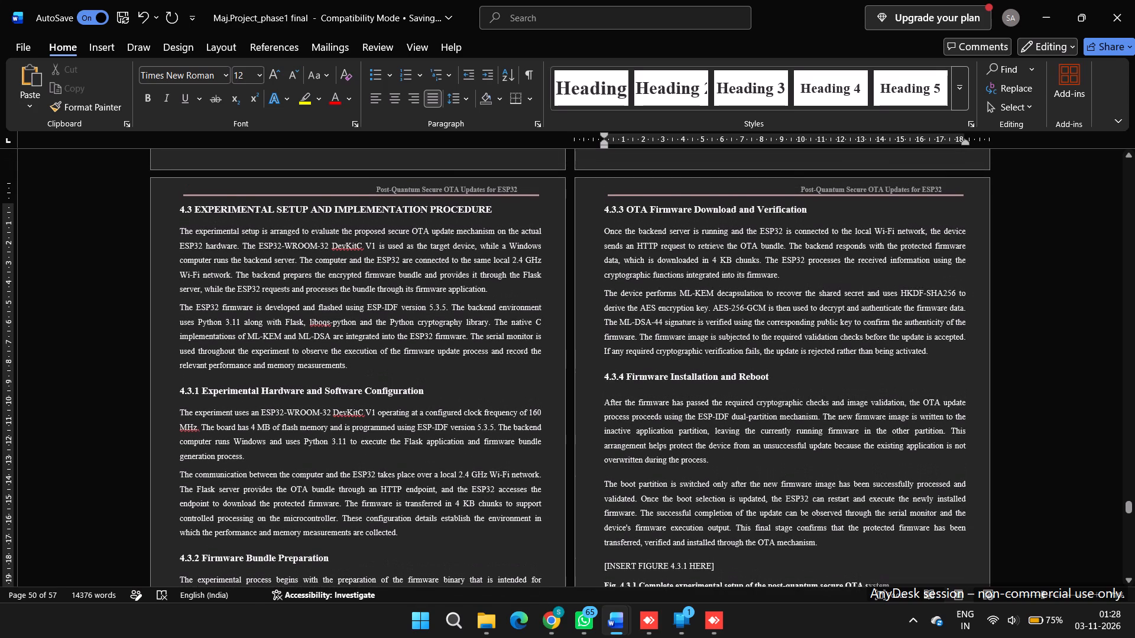
pyautogui.scroll(1, 848, 405)
pyautogui.scroll(-1, 818, 372)
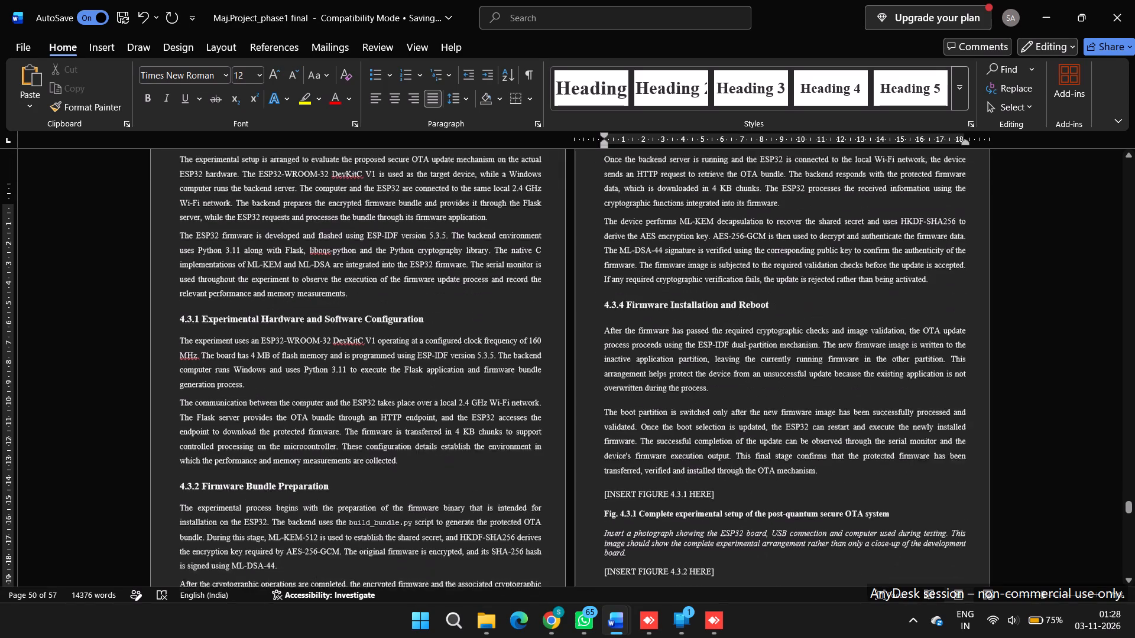
pyautogui.scroll(-2, 818, 372)
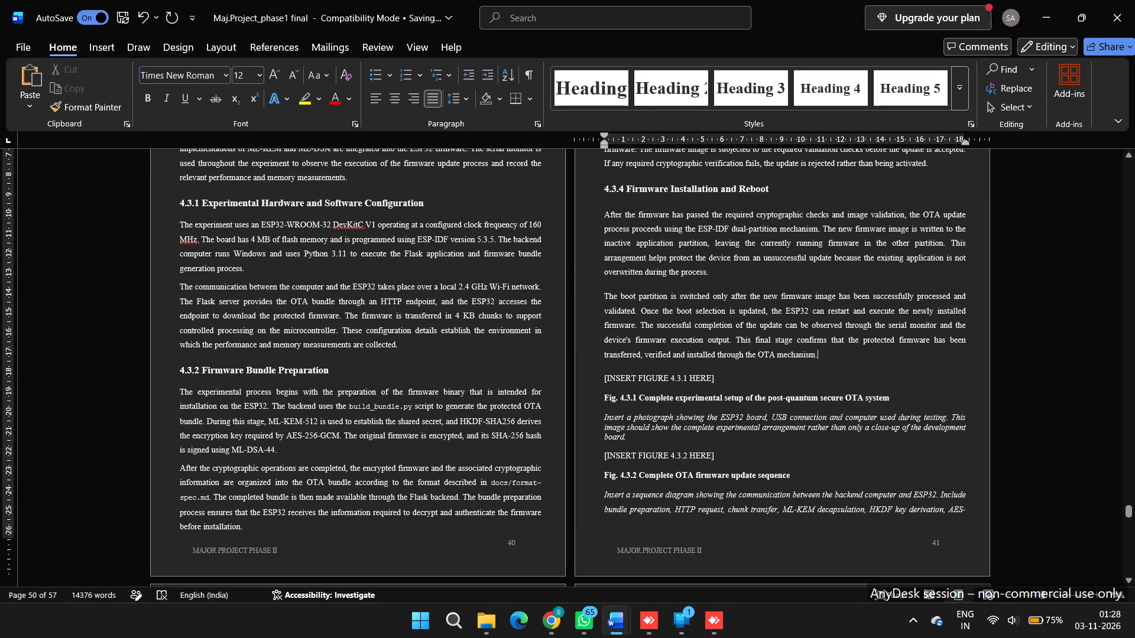
pyautogui.scroll(-4, 727, 503)
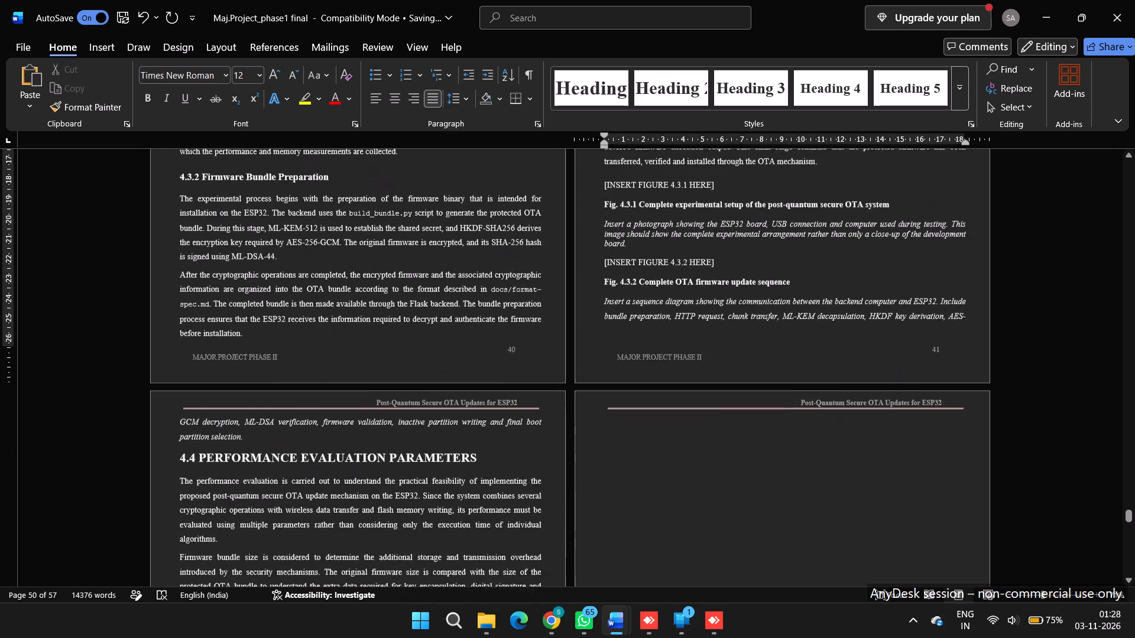
pyautogui.scroll(-2, 727, 503)
pyautogui.scroll(-1, 663, 414)
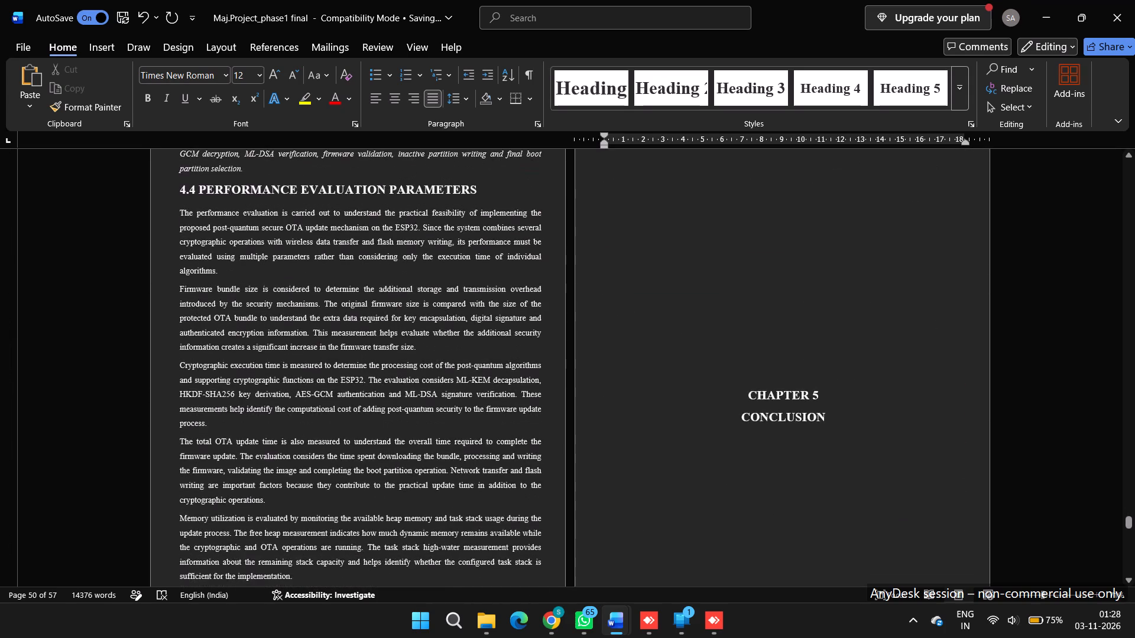
pyautogui.scroll(-2, 663, 414)
# Check that the body paragraphs of section 4.4 use 1.5 line spacing with 0 pt before and 6 pt after.
pyautogui.moveTo(319, 520); pyautogui.dragTo(271, 511)
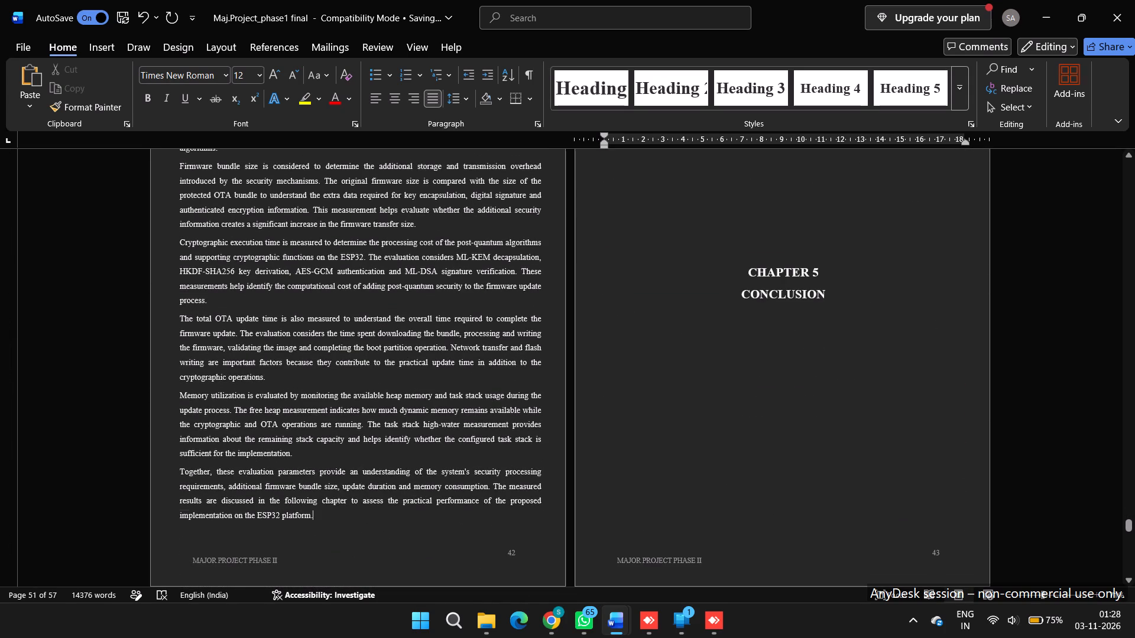
pyautogui.moveTo(271, 511); pyautogui.dragTo(167, 196)
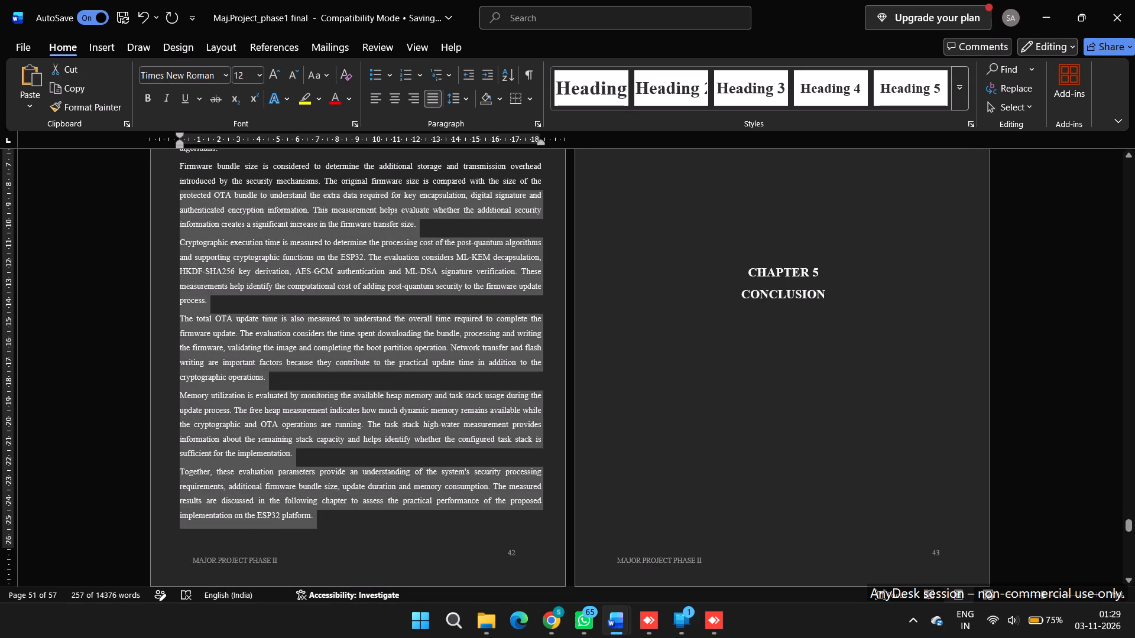
pyautogui.click(78, 317)
pyautogui.scroll(2, 78, 317)
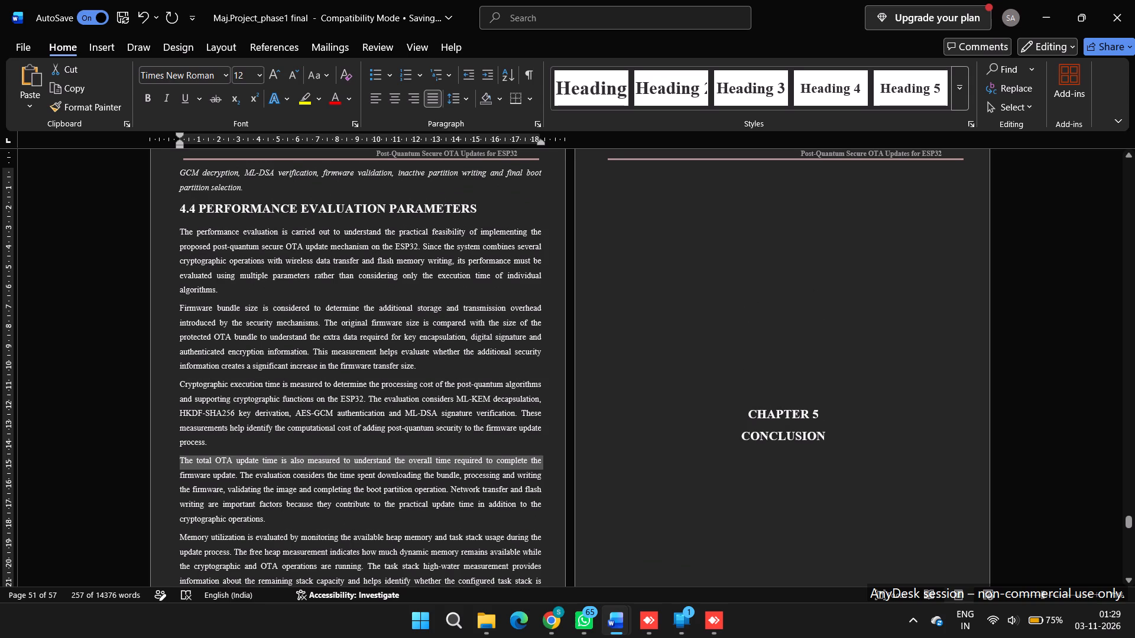
pyautogui.moveTo(180, 229); pyautogui.dragTo(439, 533)
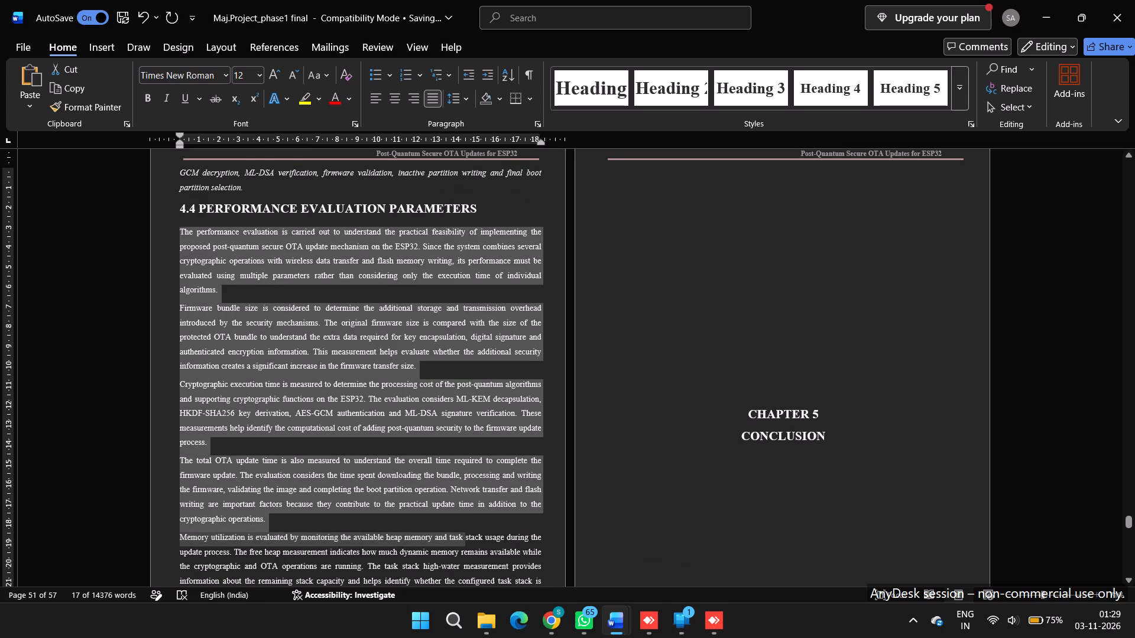
pyautogui.moveTo(439, 533); pyautogui.dragTo(574, 357)
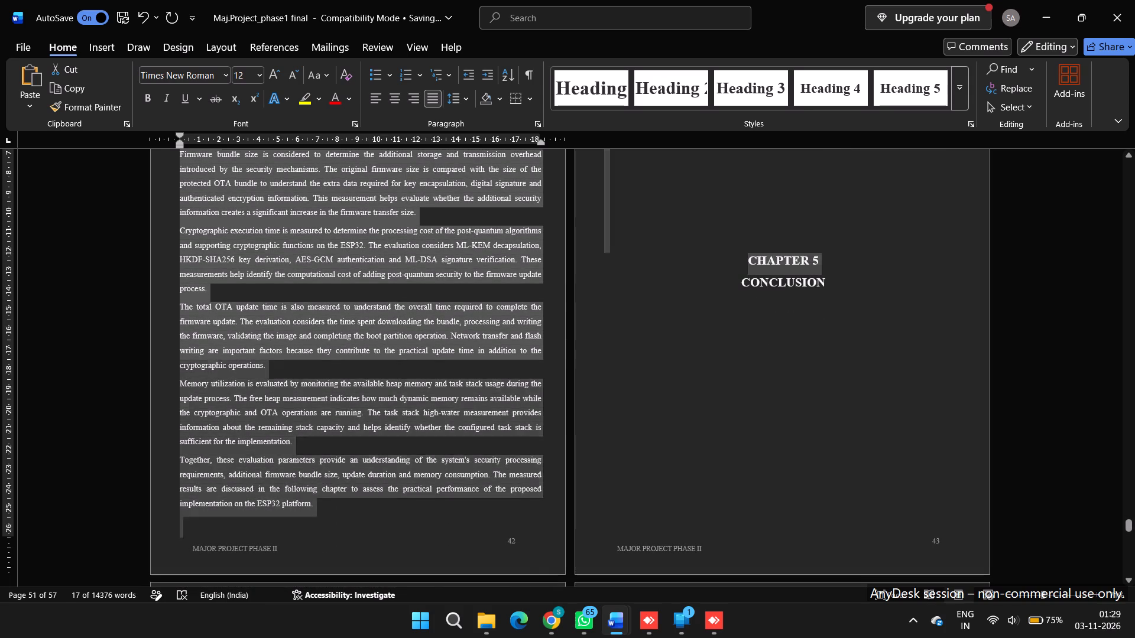
pyautogui.moveTo(574, 357); pyautogui.dragTo(367, 514)
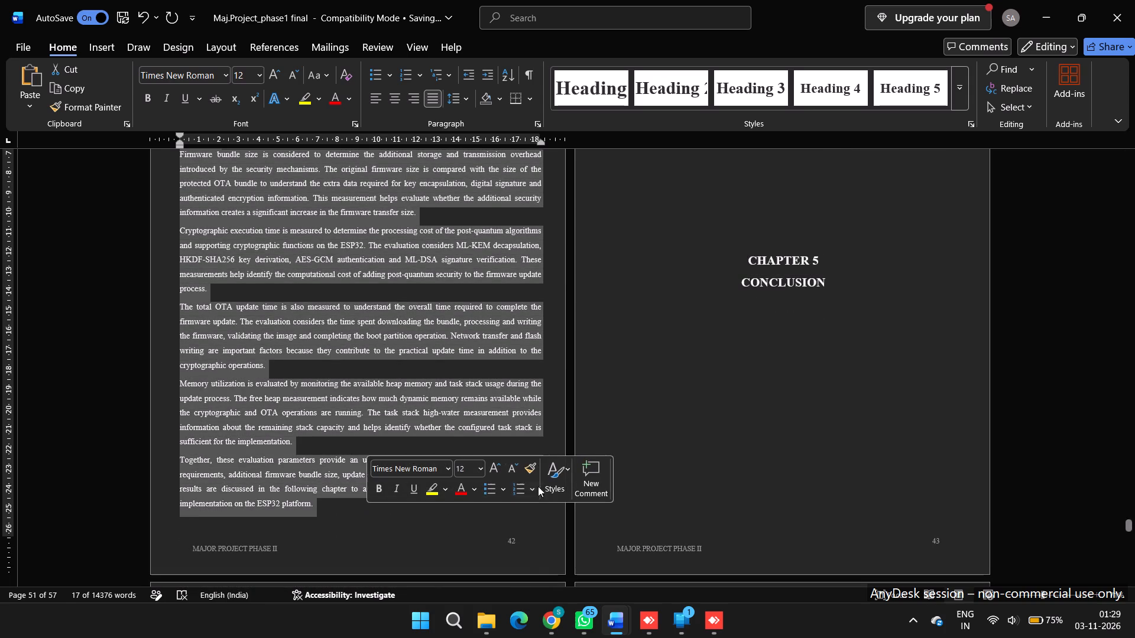
pyautogui.click(462, 102)
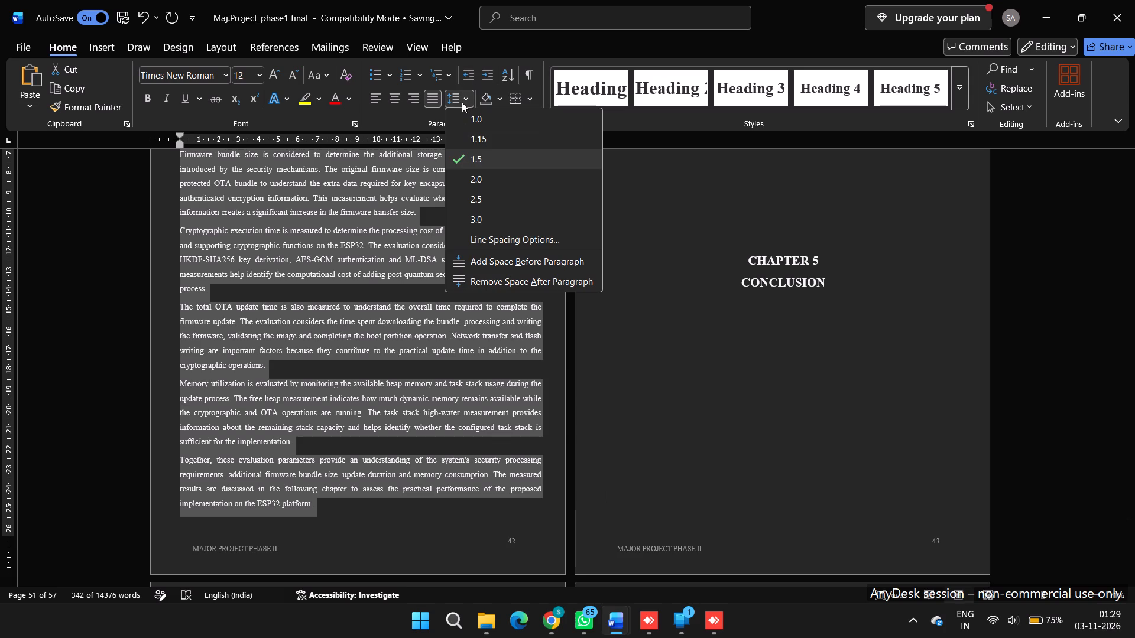
pyautogui.click(683, 223)
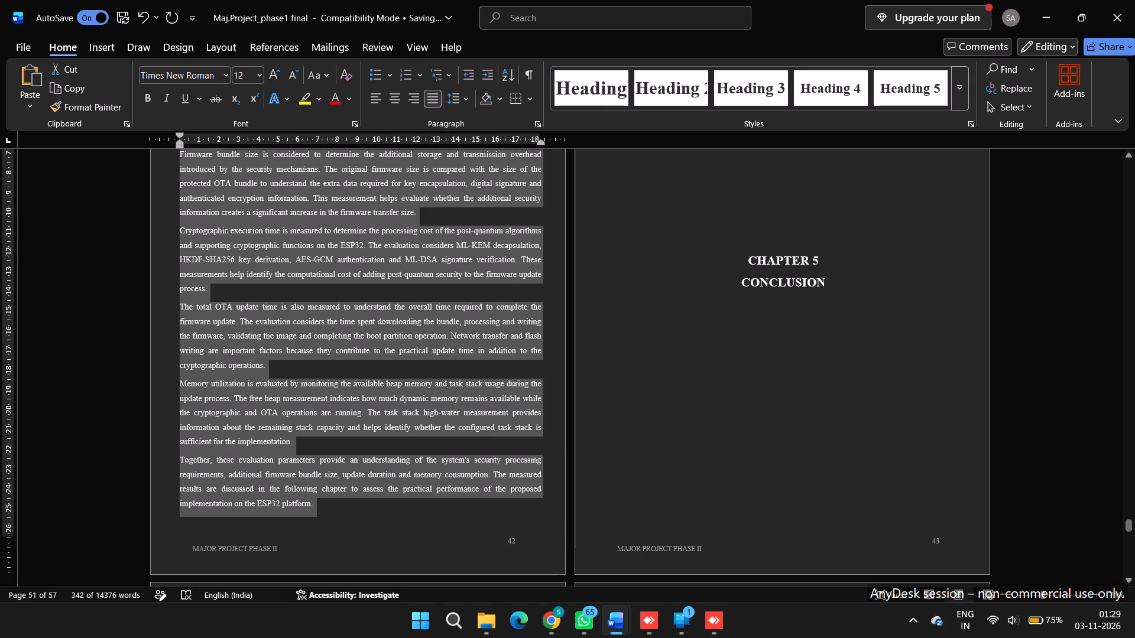
pyautogui.click(538, 124)
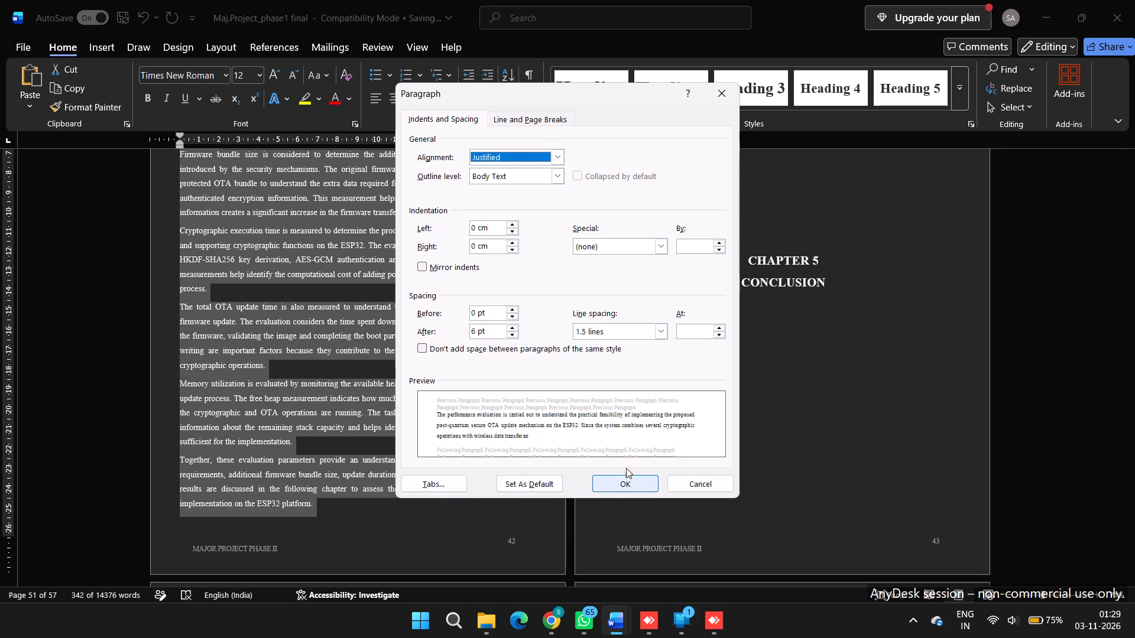
pyautogui.click(625, 488)
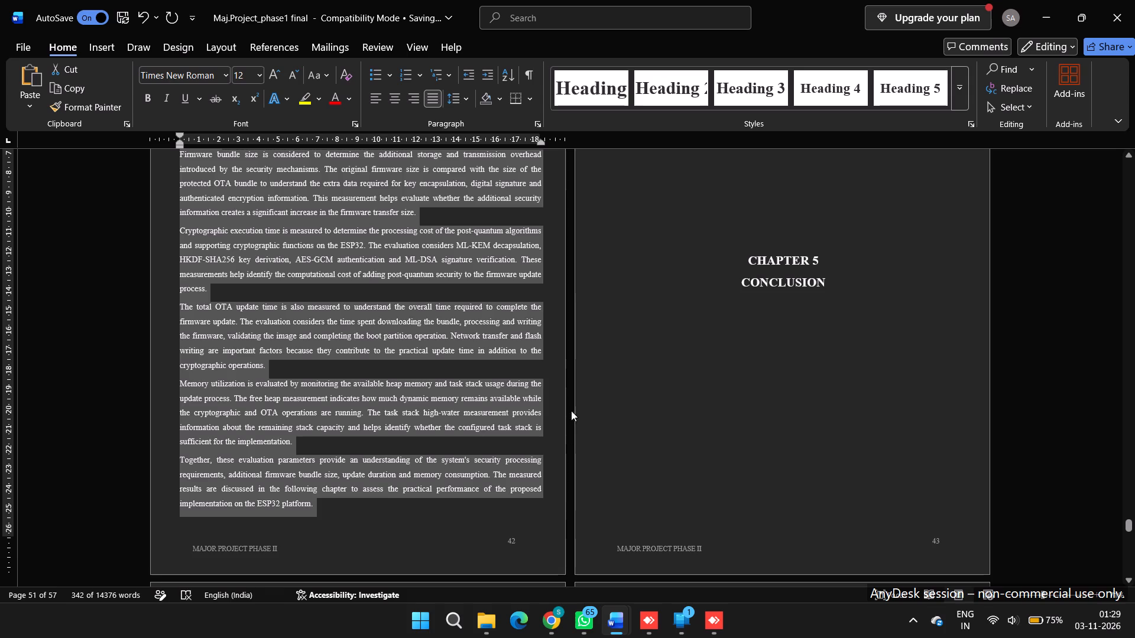
# Check the paragraph spacing of the heading "4.4 PERFORMANCE EVALUATION PARAMETERS" and apply the Heading 5 style to it.
pyautogui.scroll(5, 610, 336)
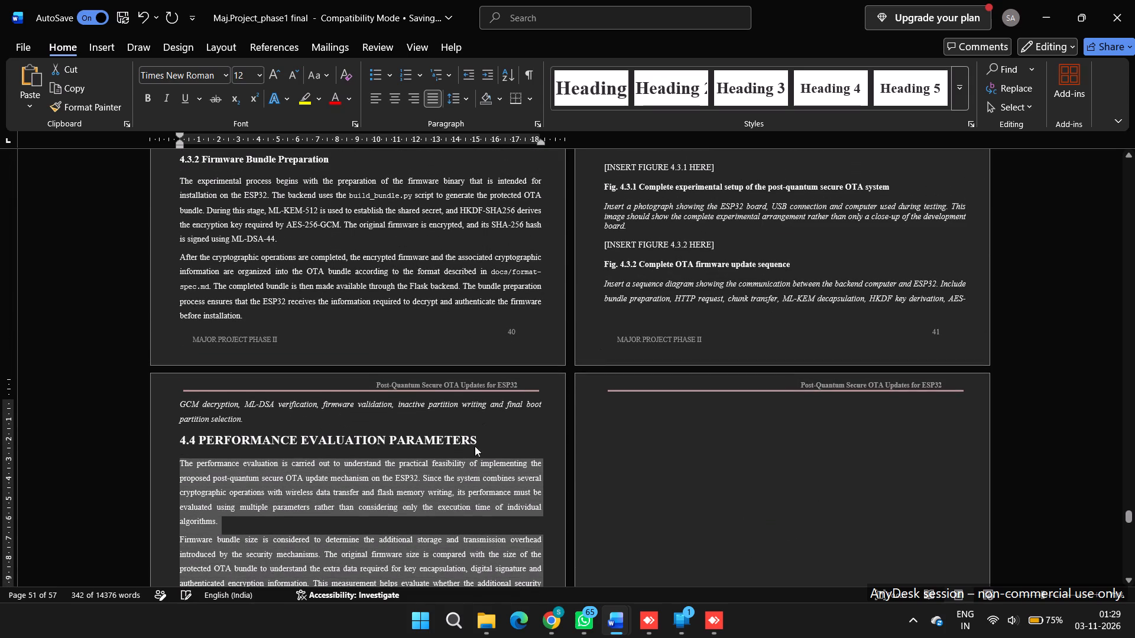
pyautogui.moveTo(491, 435); pyautogui.dragTo(204, 425, button='right')
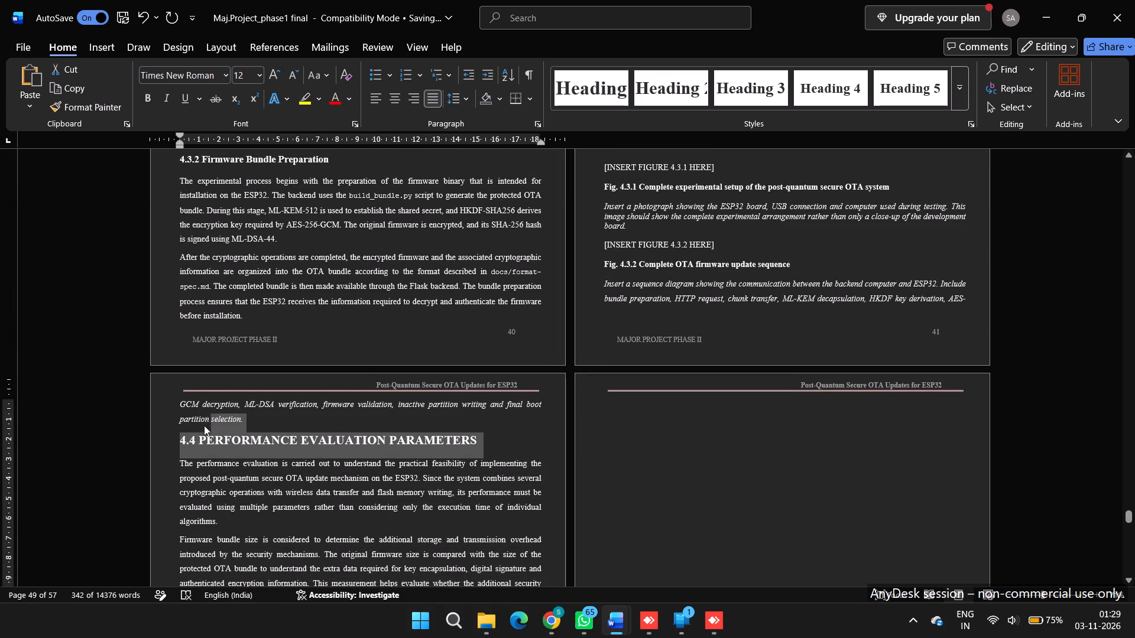
pyautogui.moveTo(204, 425); pyautogui.dragTo(173, 445, button='right')
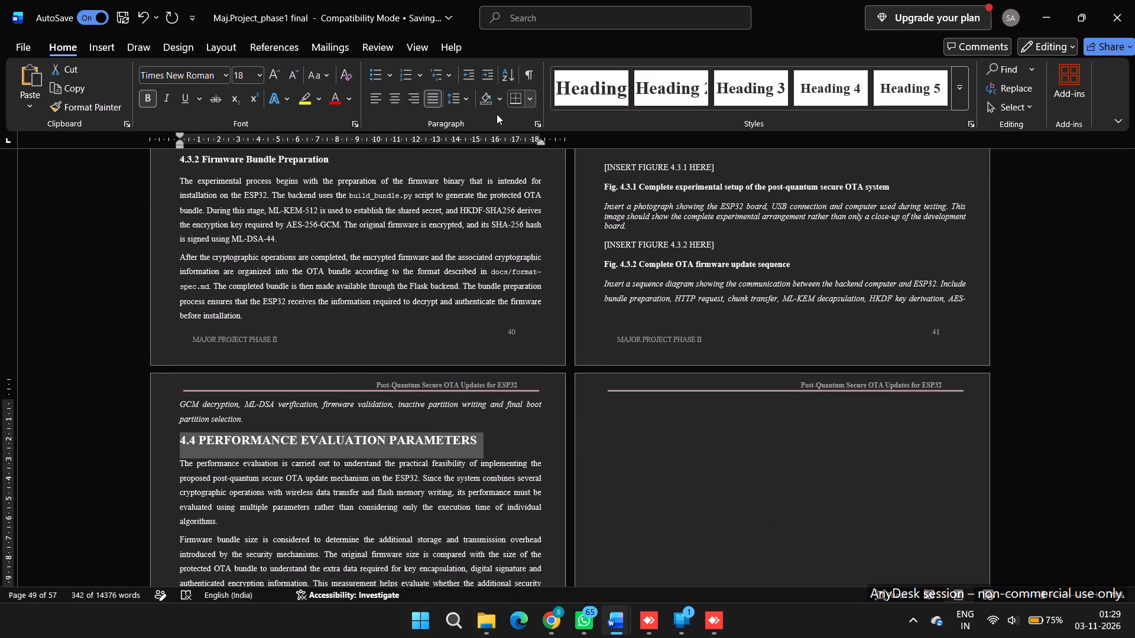
pyautogui.click(469, 99)
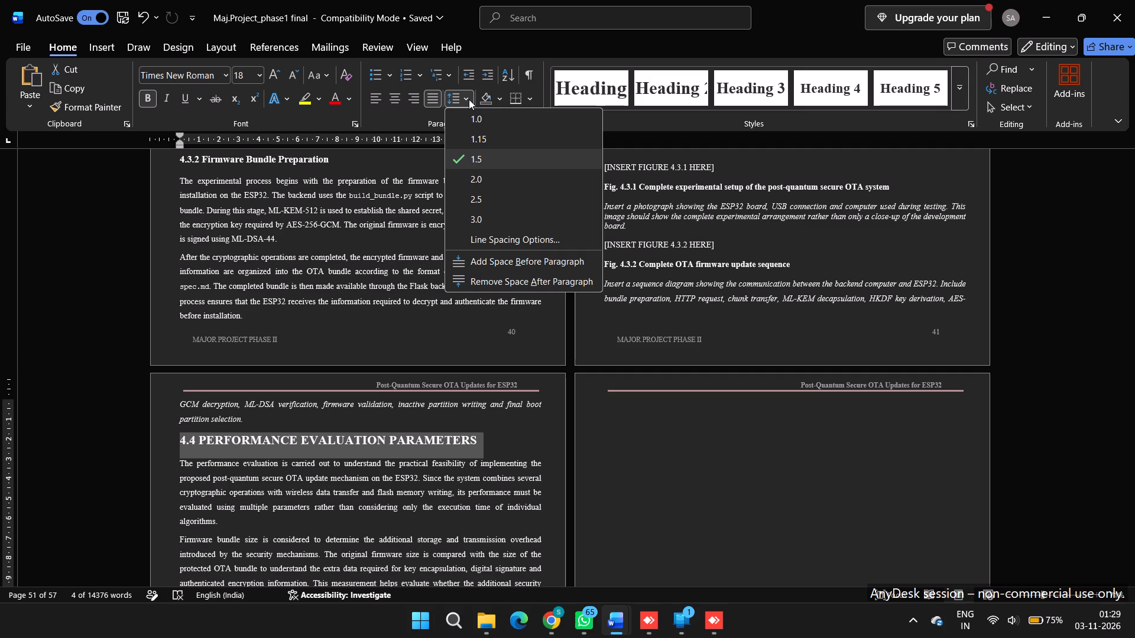
pyautogui.click(591, 344)
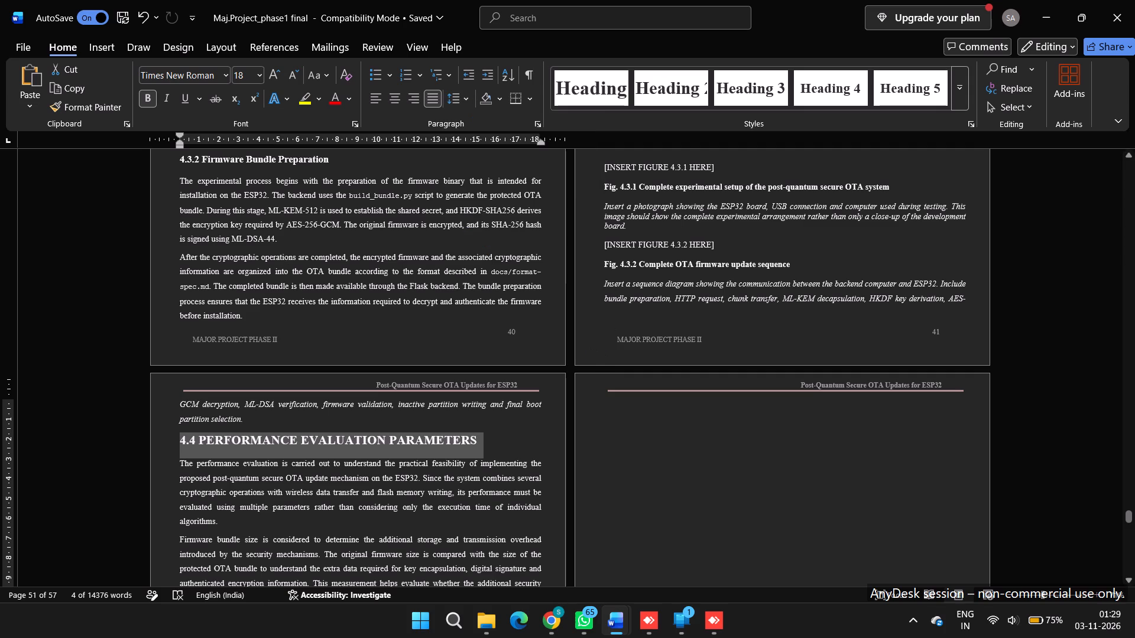
pyautogui.click(534, 121)
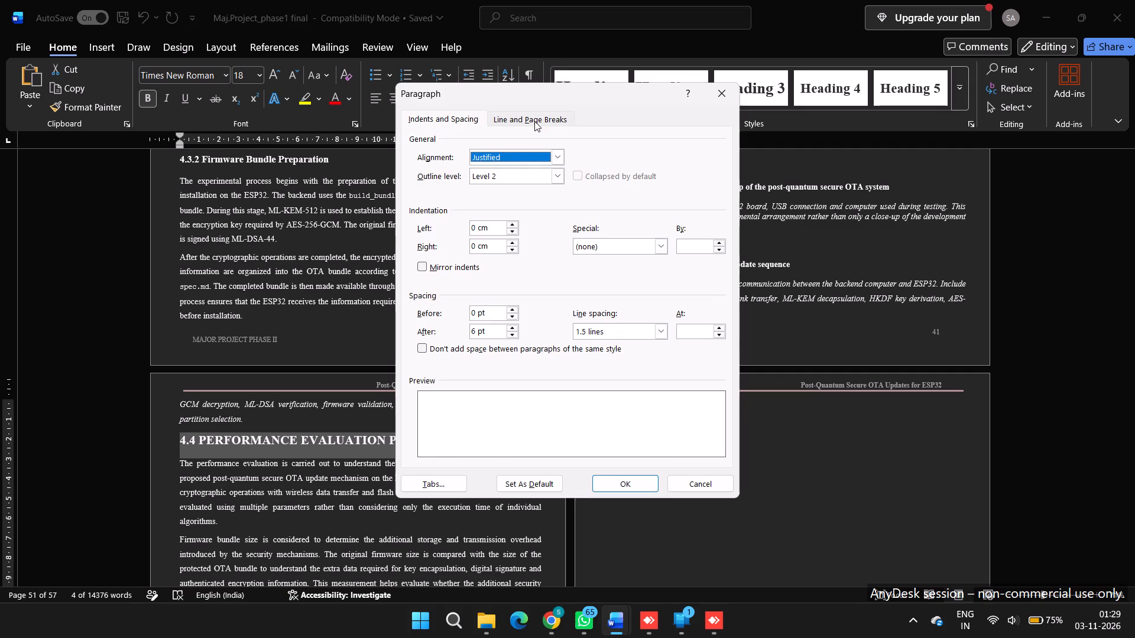
pyautogui.click(625, 481)
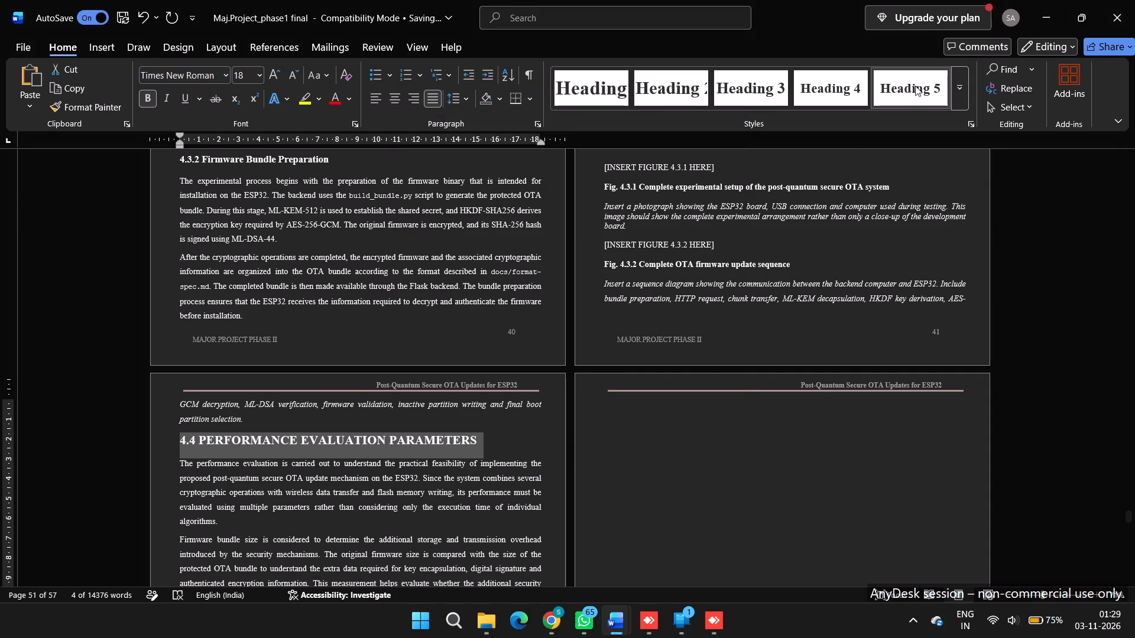
pyautogui.click(915, 86)
pyautogui.click(616, 466)
# Review the heading styles and paragraph spacing across section 4.3 and its subsections 4.3.1 to 4.3.4.
pyautogui.scroll(1, 616, 466)
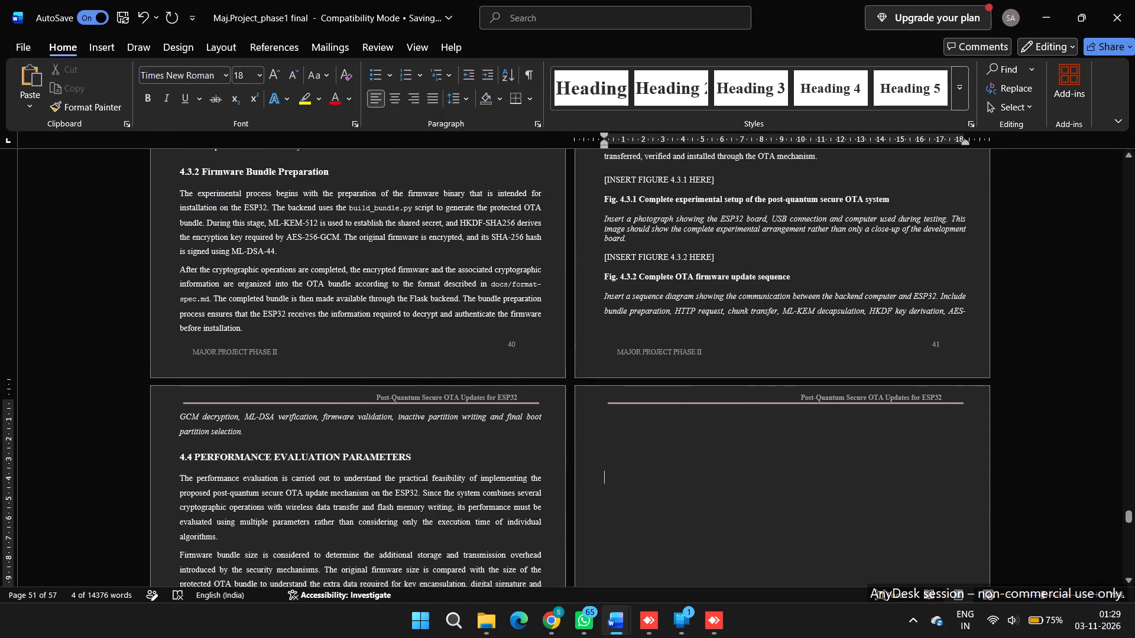
pyautogui.scroll(4, 616, 466)
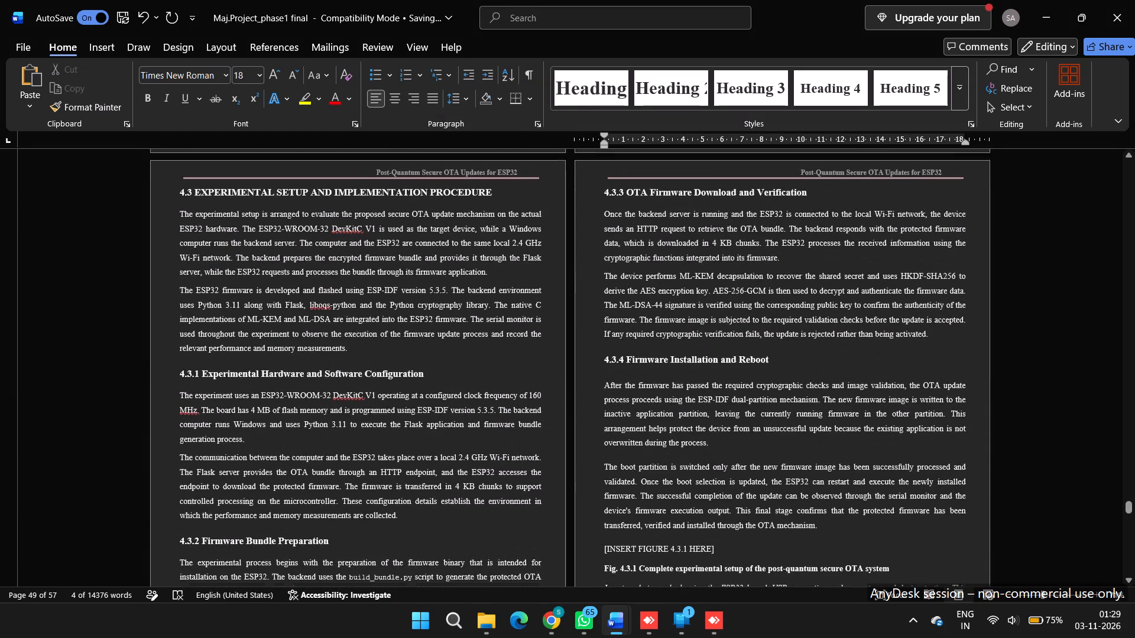
pyautogui.scroll(1, 616, 466)
pyautogui.scroll(-1, 616, 466)
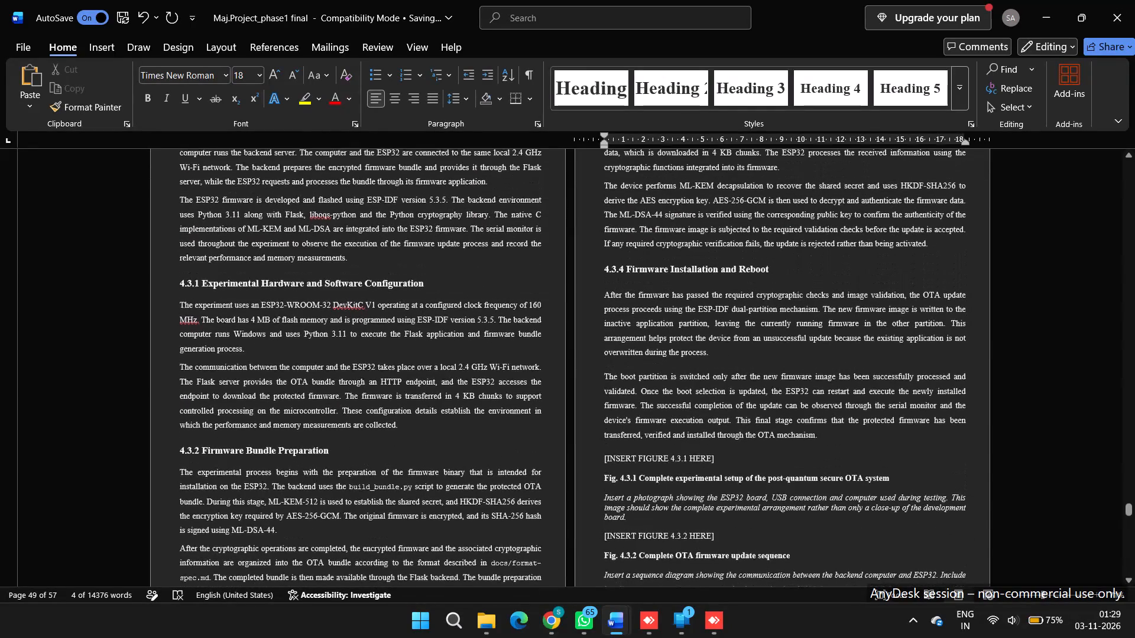
pyautogui.scroll(1, 808, 428)
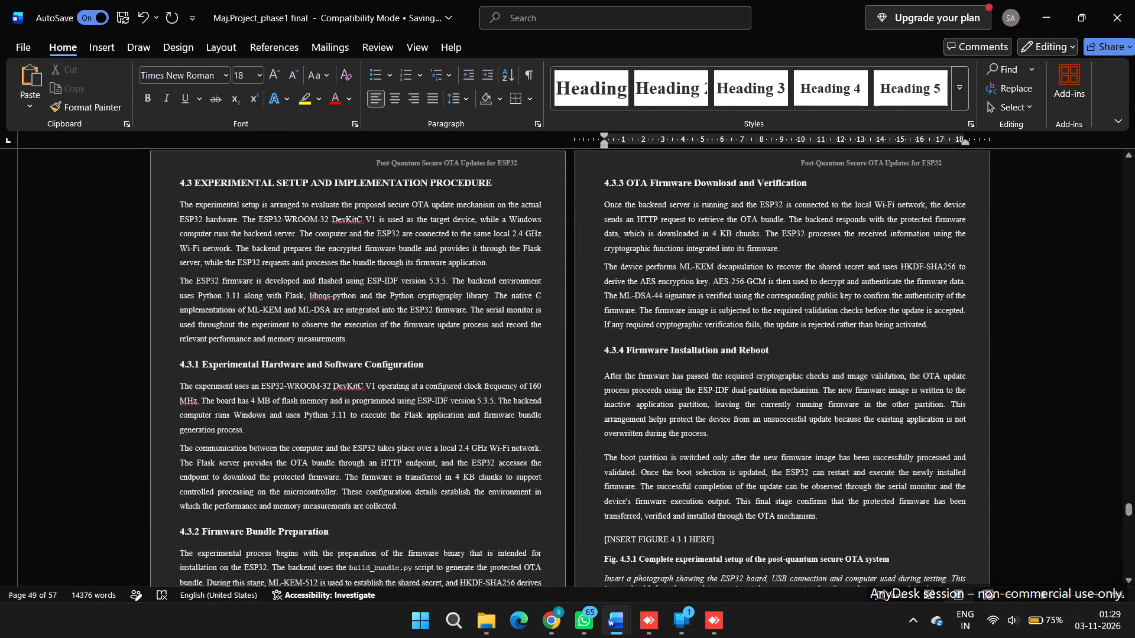
pyautogui.scroll(1, 808, 428)
pyautogui.scroll(-3, 808, 428)
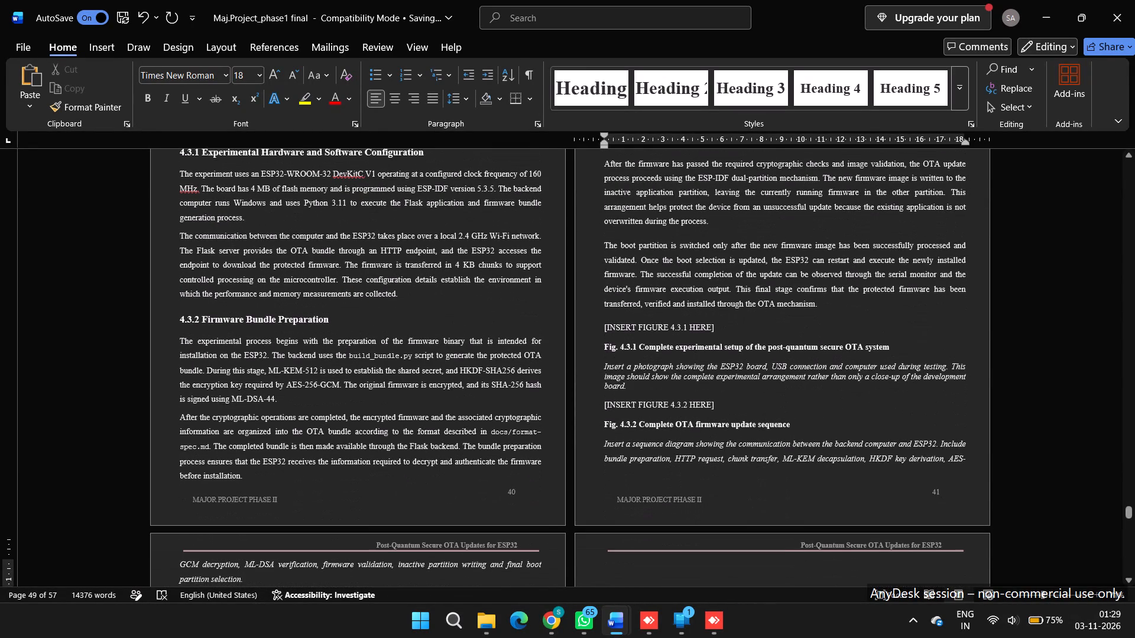
pyautogui.scroll(-1, 808, 428)
pyautogui.scroll(3, 808, 428)
pyautogui.scroll(-1, 808, 428)
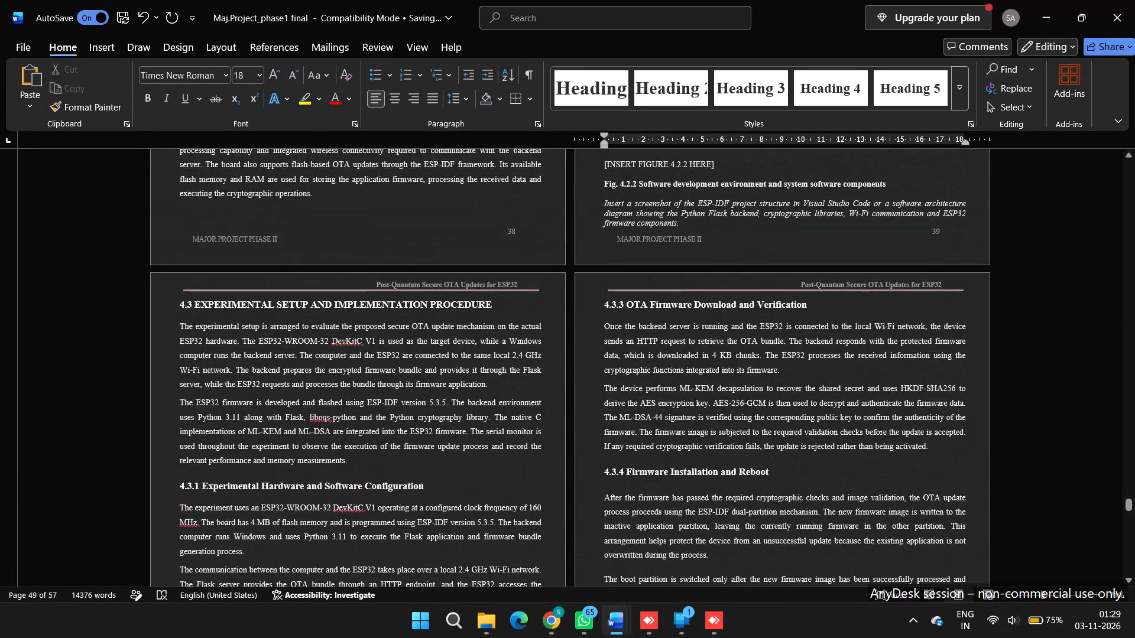
pyautogui.scroll(-1, 808, 428)
pyautogui.hscroll(1, 808, 428)
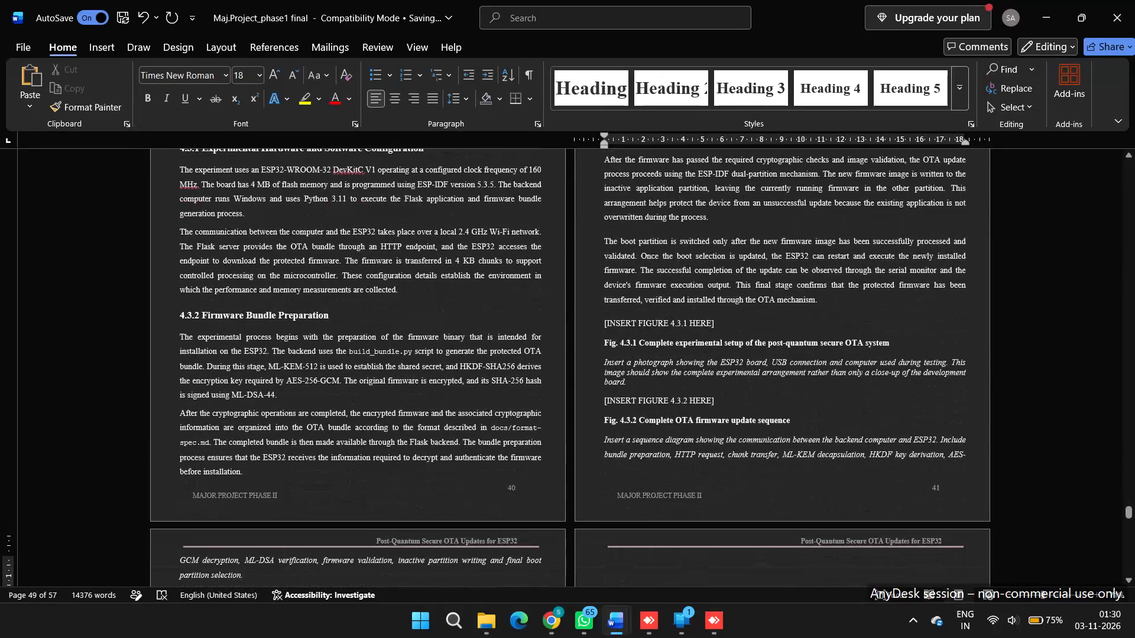
pyautogui.hscroll(1, 808, 428)
pyautogui.scroll(1, 808, 428)
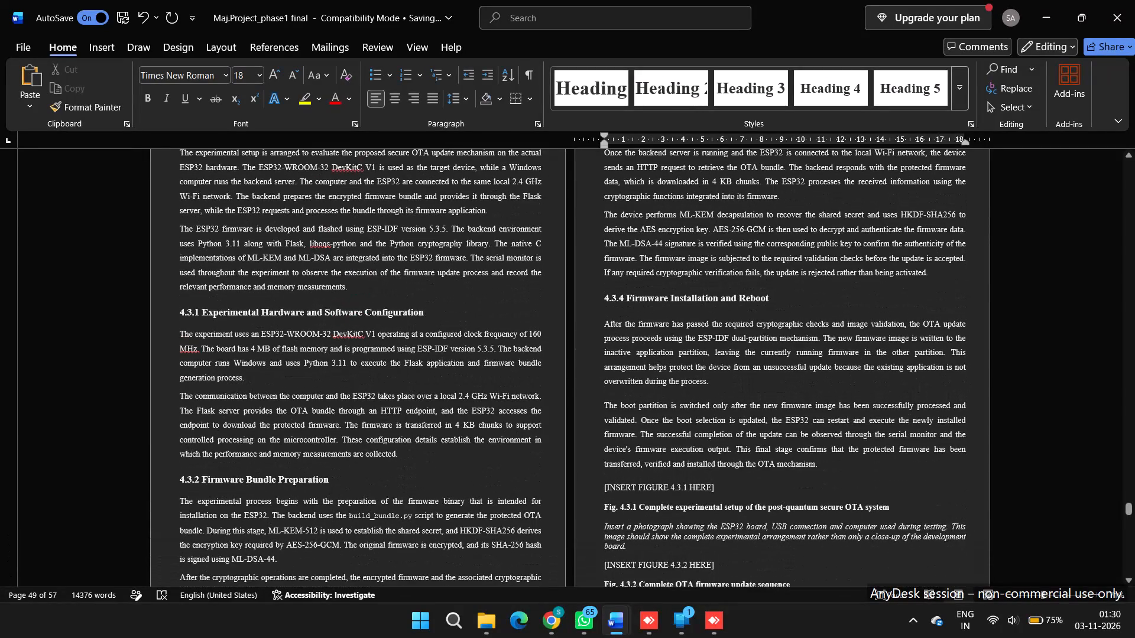
pyautogui.scroll(1, 808, 428)
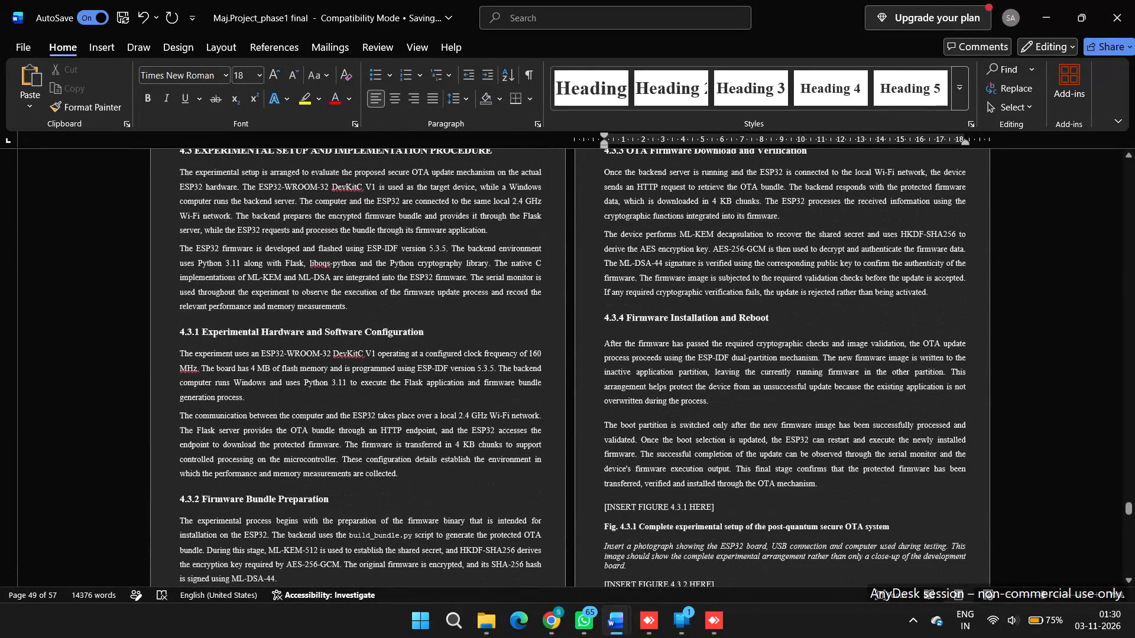
pyautogui.scroll(1, 808, 428)
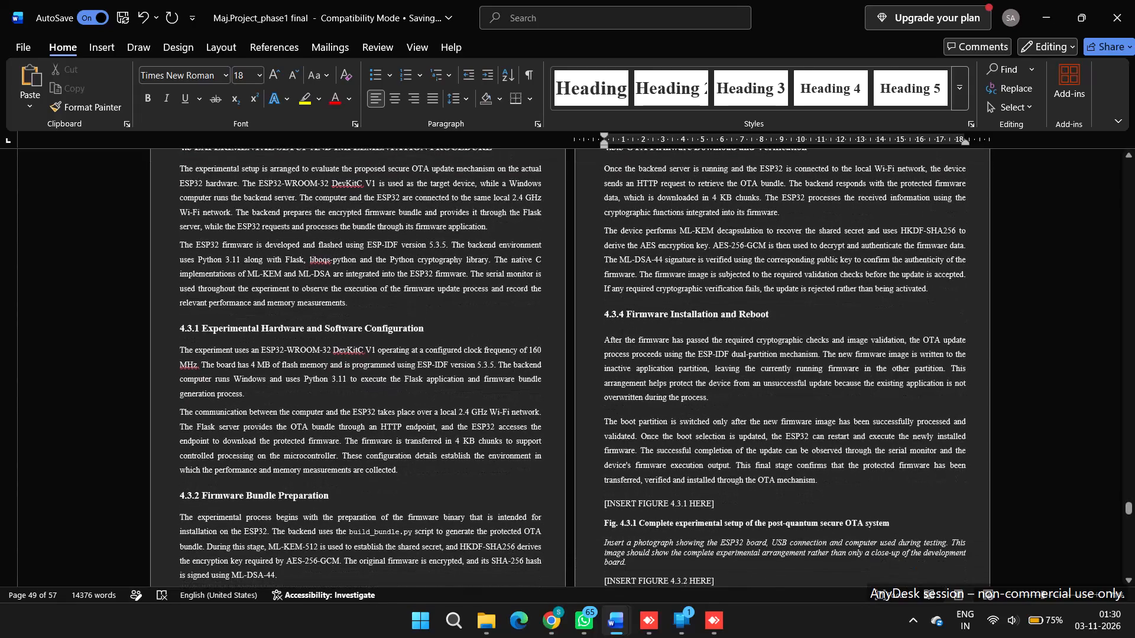
# Review the layout of section 4.4 and the Chapter 5 Conclusion pages, and return to section 4.3.
pyautogui.scroll(-7, 808, 428)
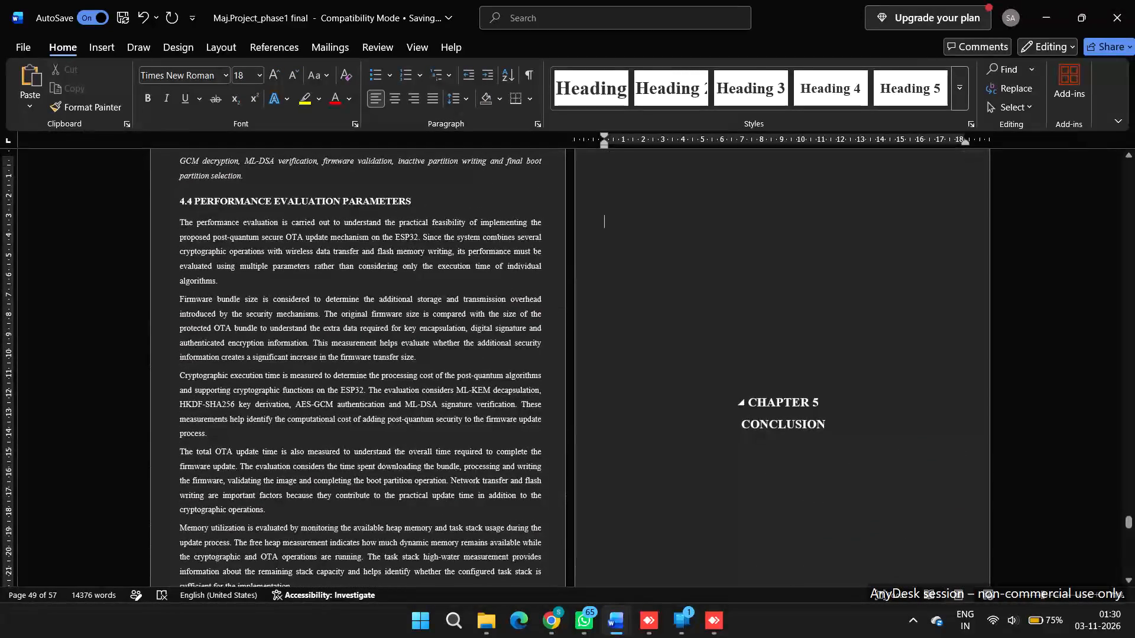
pyautogui.scroll(1, 638, 285)
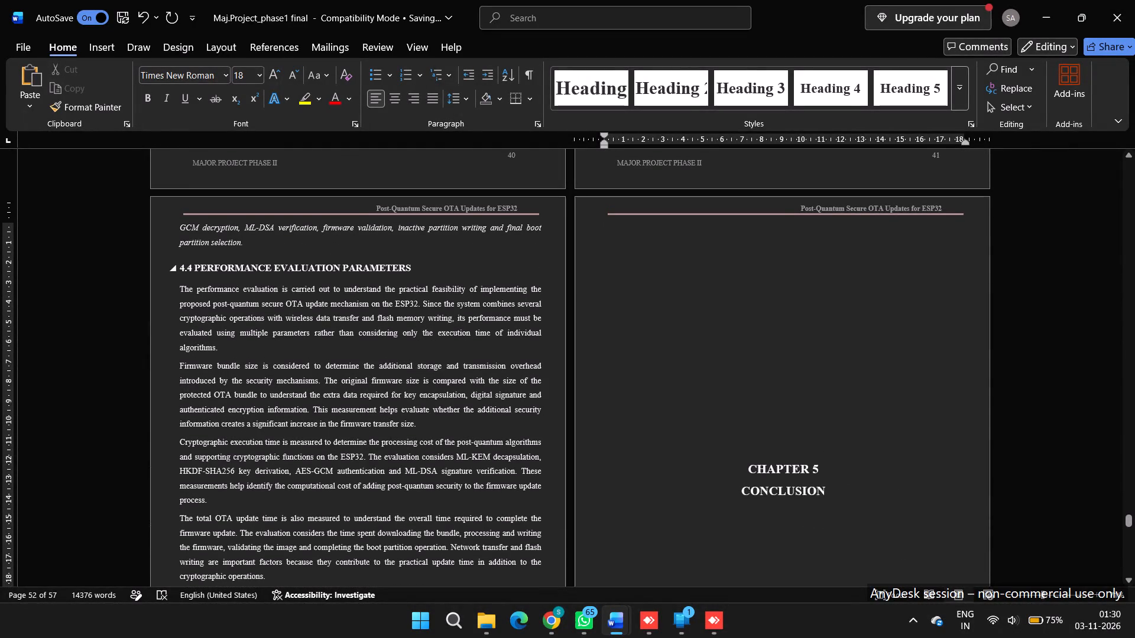
pyautogui.scroll(-3, 624, 297)
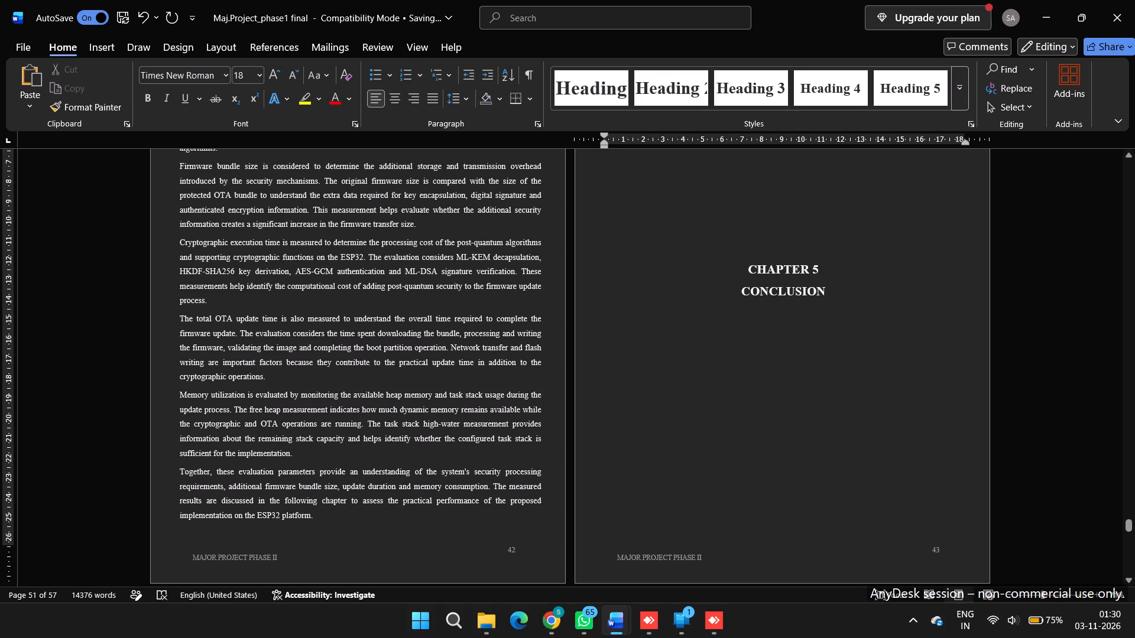
pyautogui.scroll(-3, 738, 388)
pyautogui.scroll(2, 738, 388)
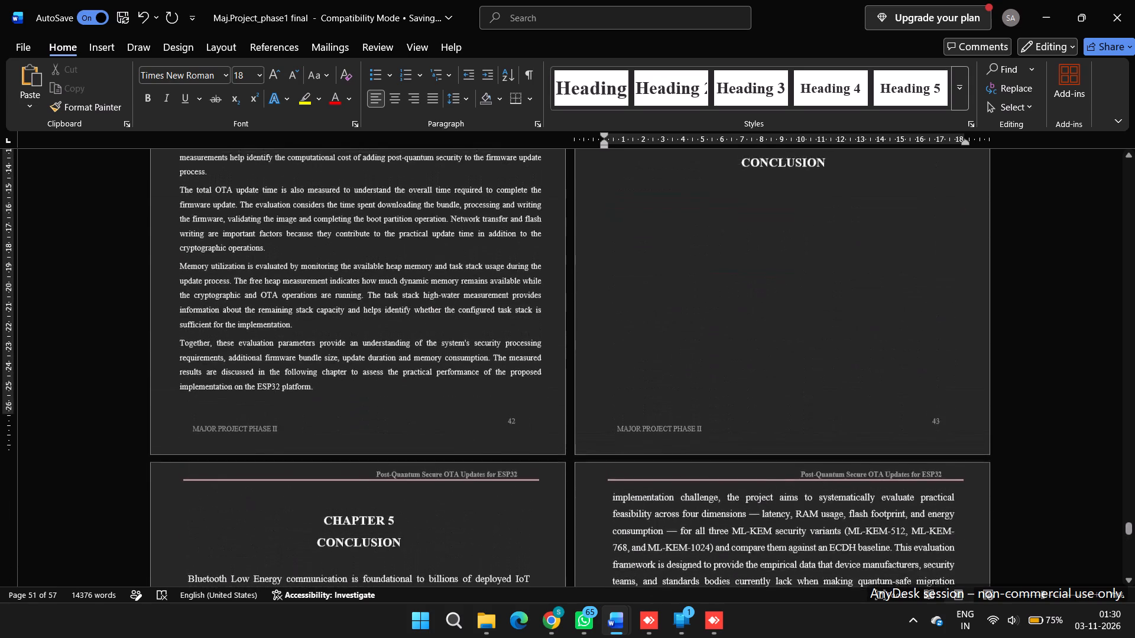
pyautogui.scroll(1, 738, 388)
pyautogui.scroll(-1, 738, 388)
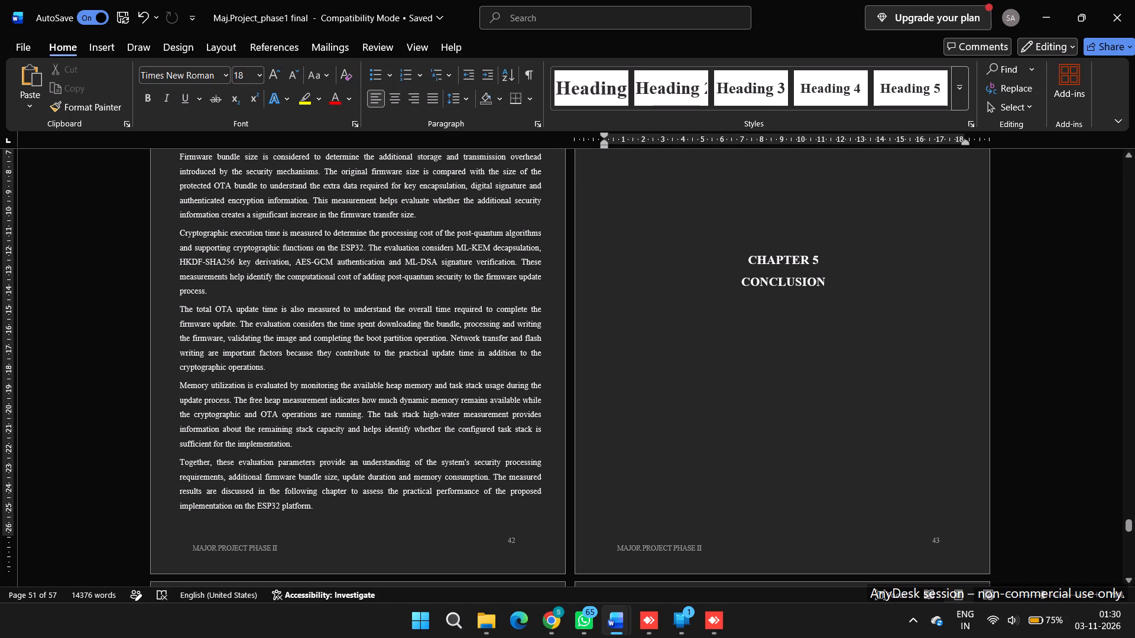
pyautogui.scroll(-6, 671, 401)
pyautogui.scroll(2, 671, 401)
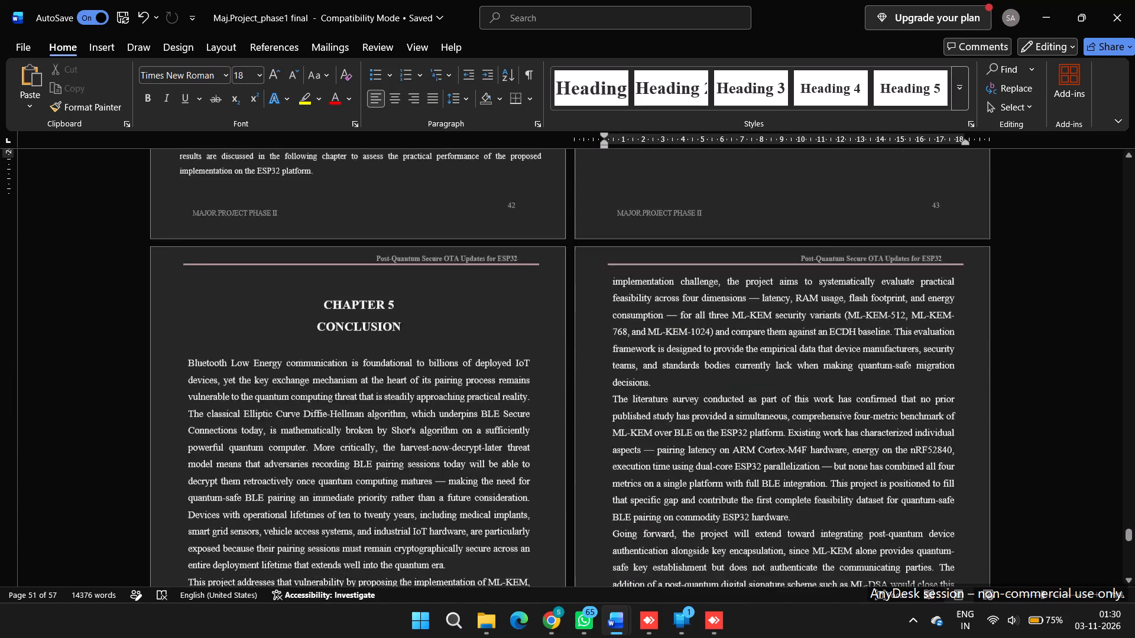
pyautogui.scroll(6, 671, 401)
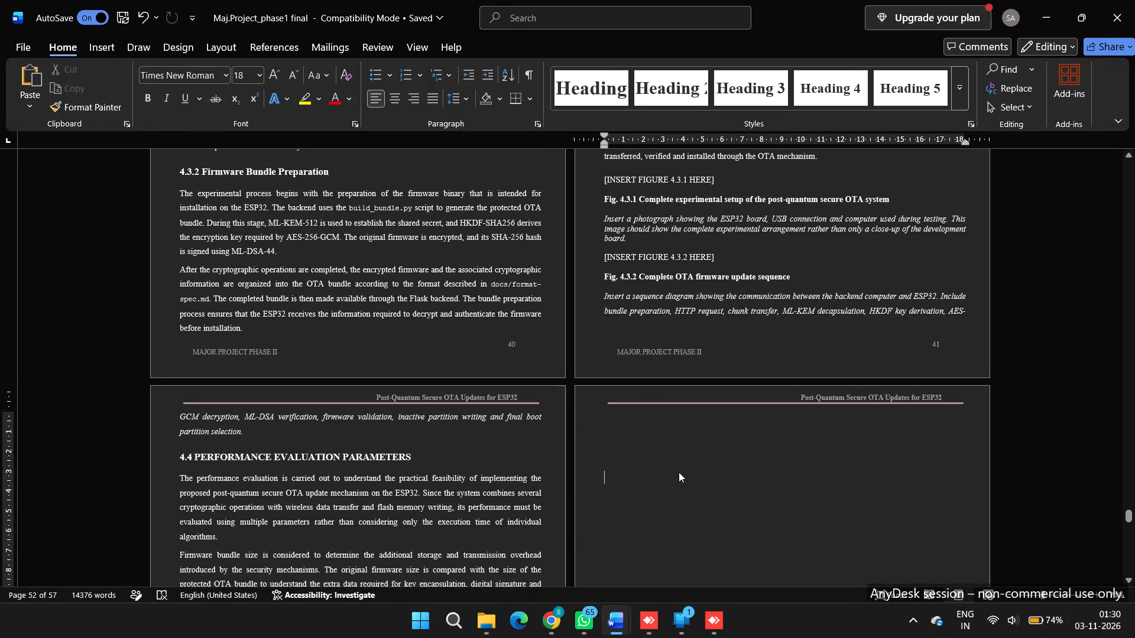
pyautogui.scroll(4, 679, 472)
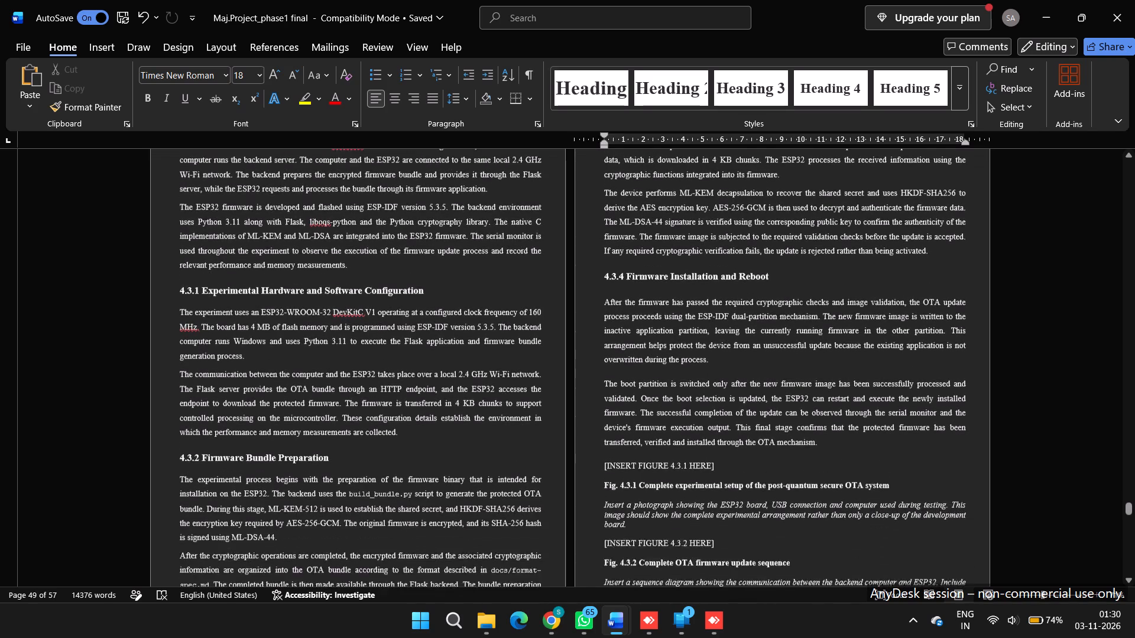
# Review the page layout from section 4.3 through section 4.4 and the Chapter 5 Conclusion up to the start of Chapter 6 References.
pyautogui.scroll(1, 908, 449)
pyautogui.scroll(-2, 908, 449)
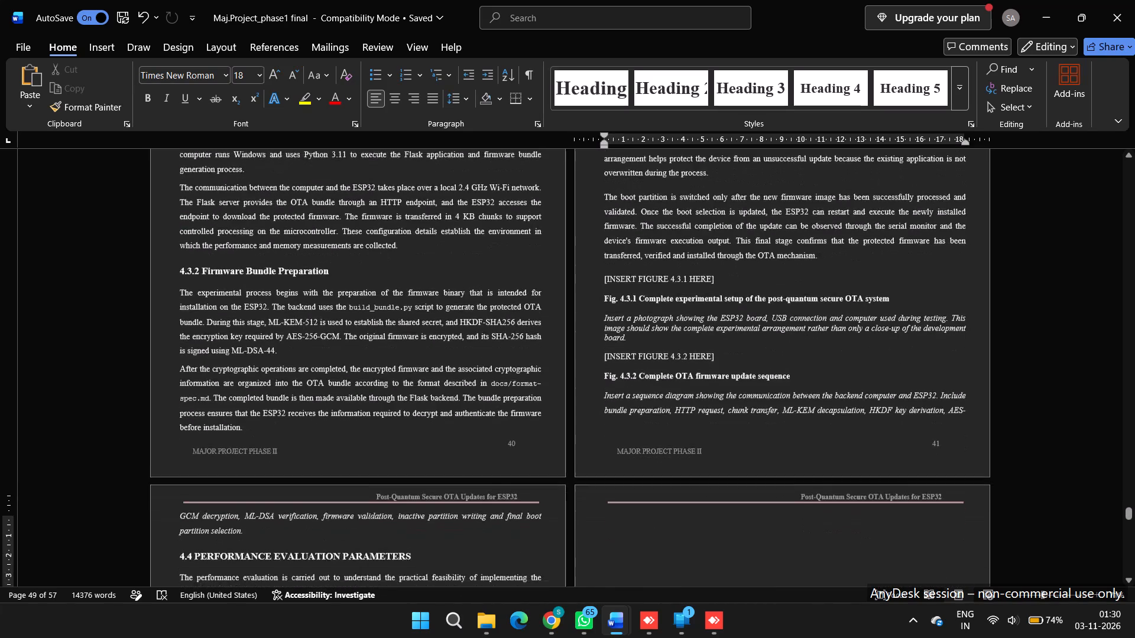
pyautogui.scroll(-5, 908, 449)
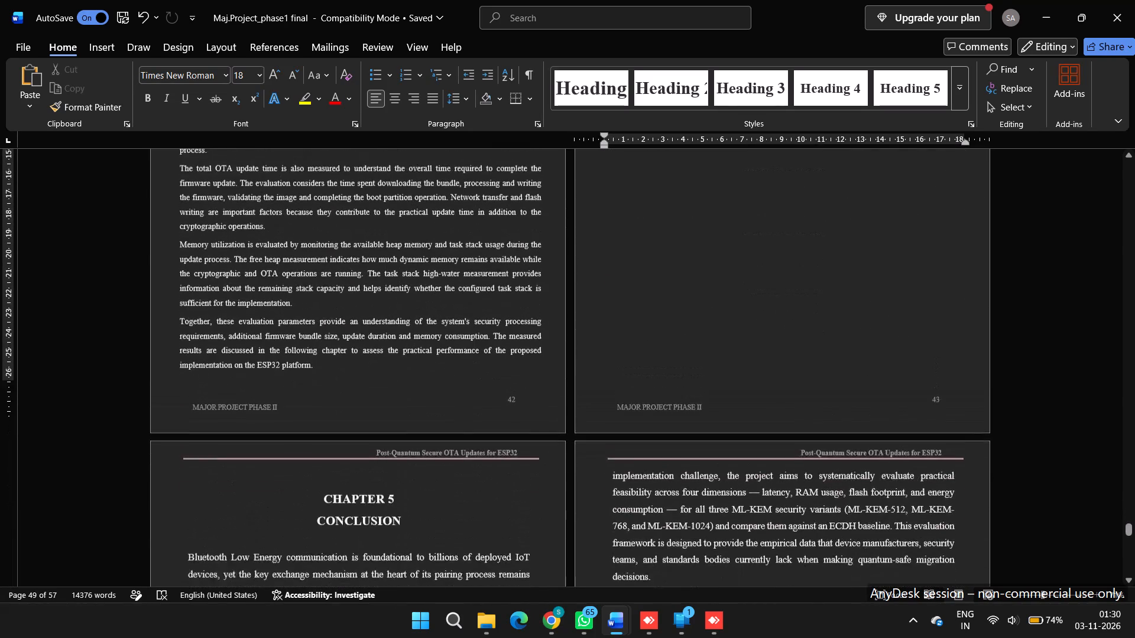
pyautogui.scroll(-1, 908, 449)
pyautogui.scroll(2, 908, 449)
pyautogui.scroll(-3, 908, 449)
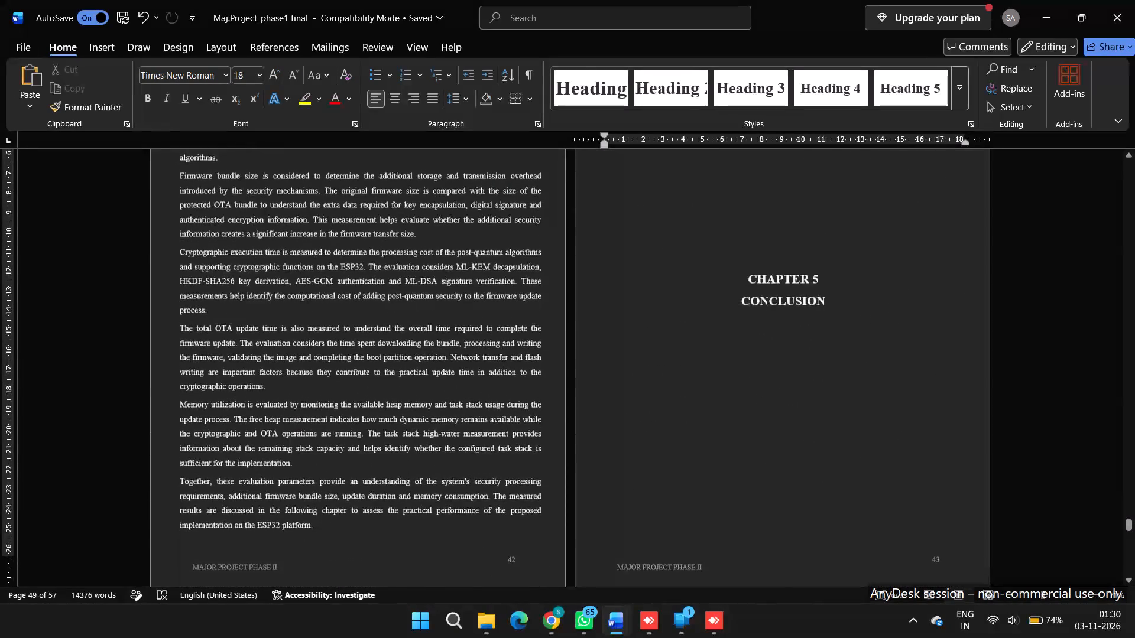
pyautogui.scroll(-4, 908, 449)
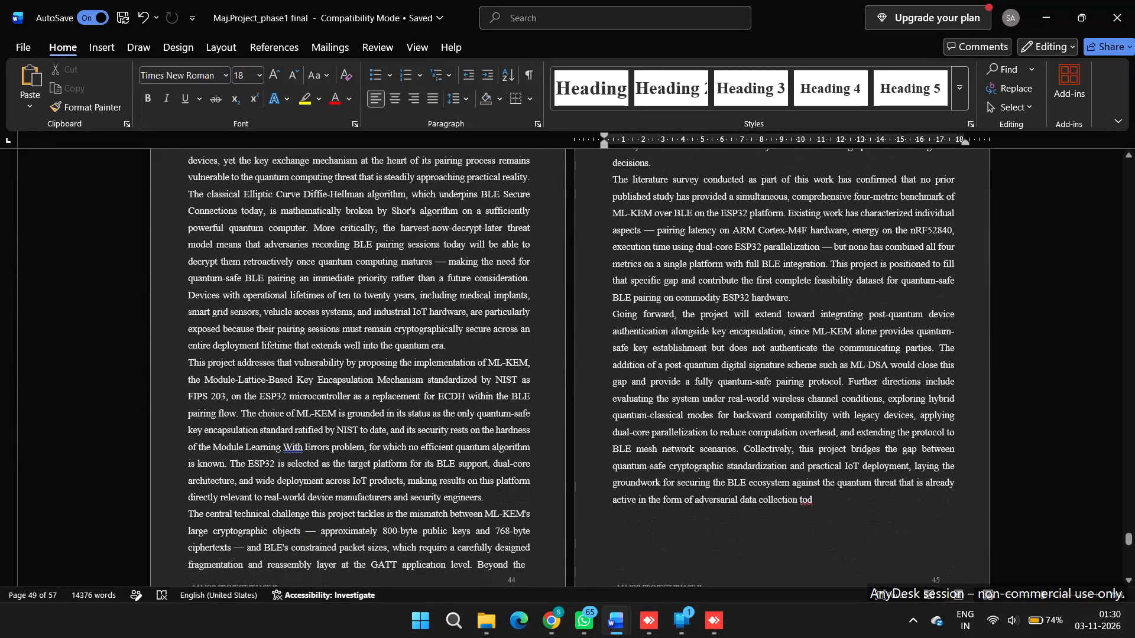
pyautogui.scroll(4, 908, 449)
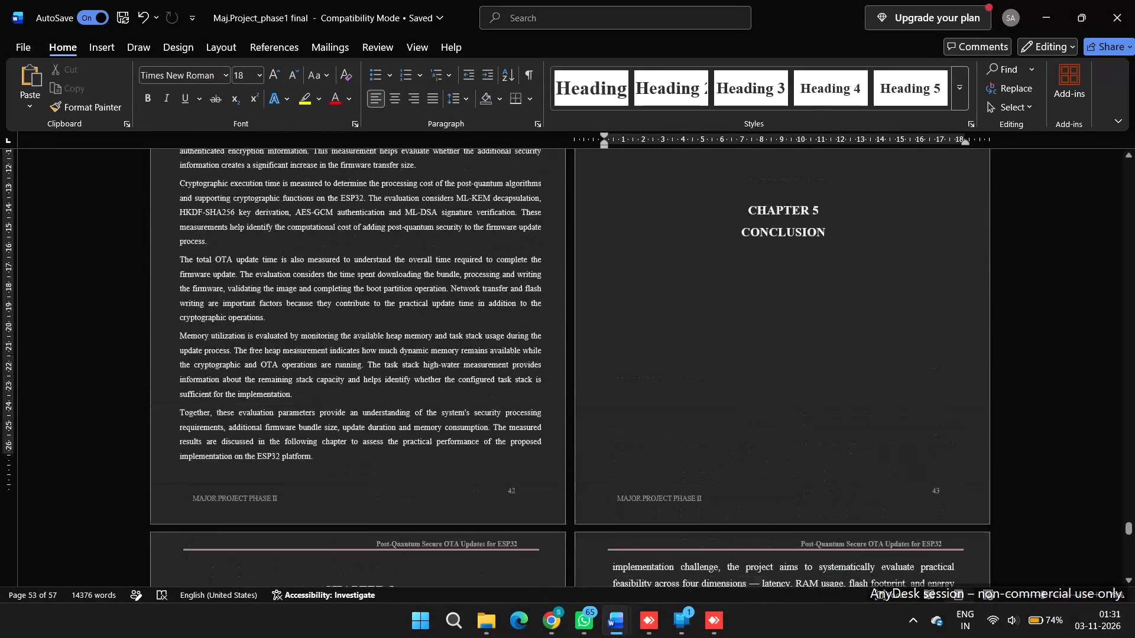
pyautogui.scroll(2, 908, 449)
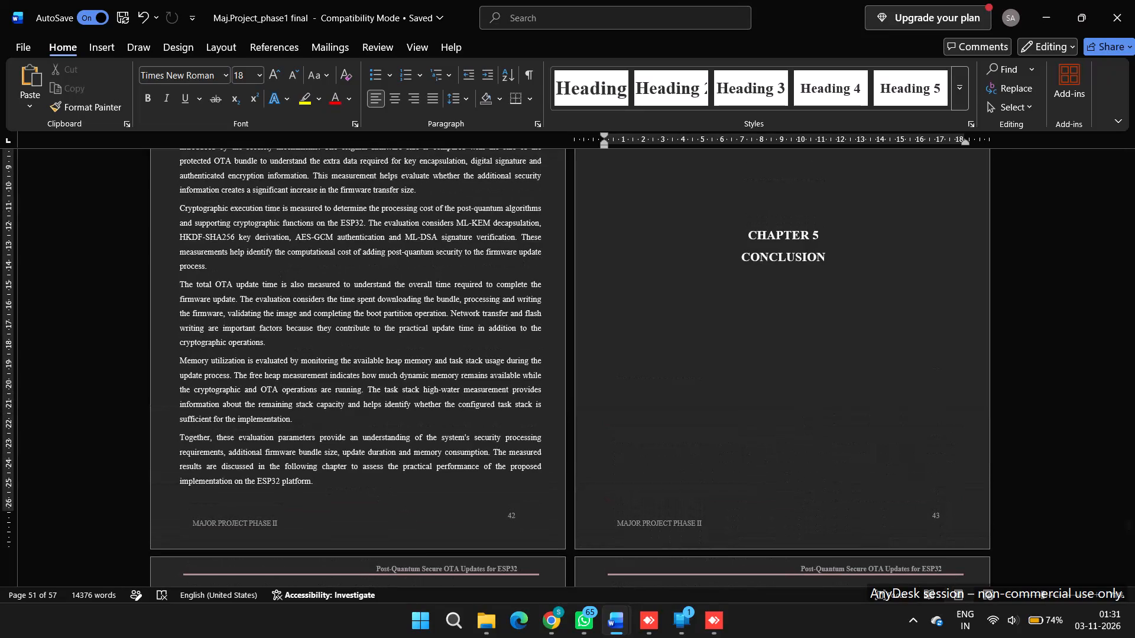
pyautogui.scroll(-8, 791, 379)
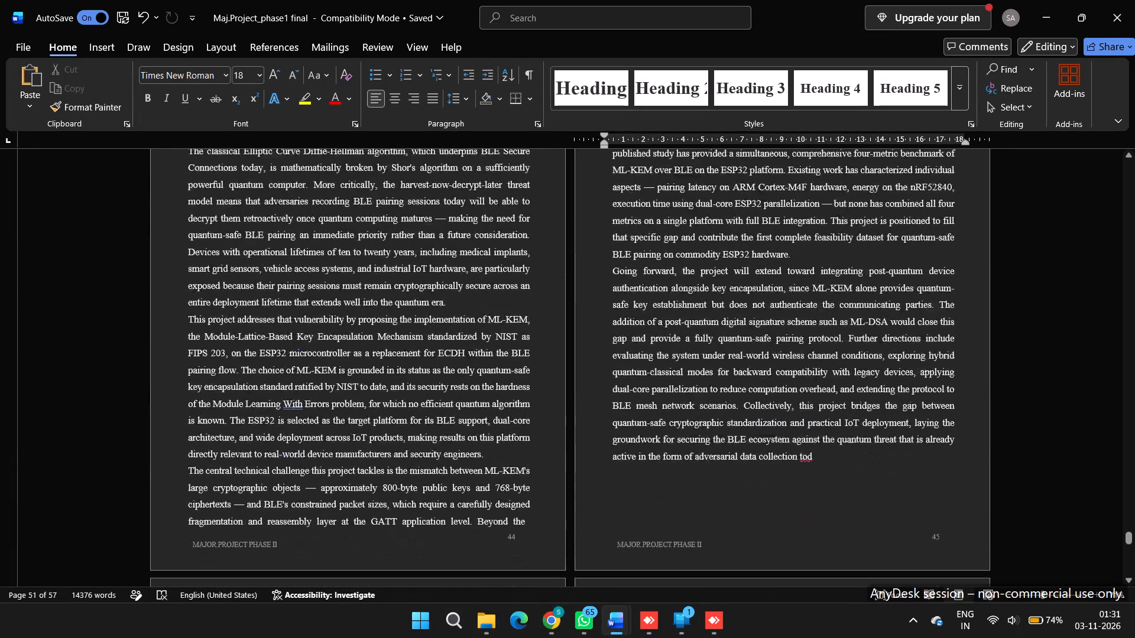
pyautogui.scroll(-2, 791, 379)
pyautogui.scroll(5, 791, 379)
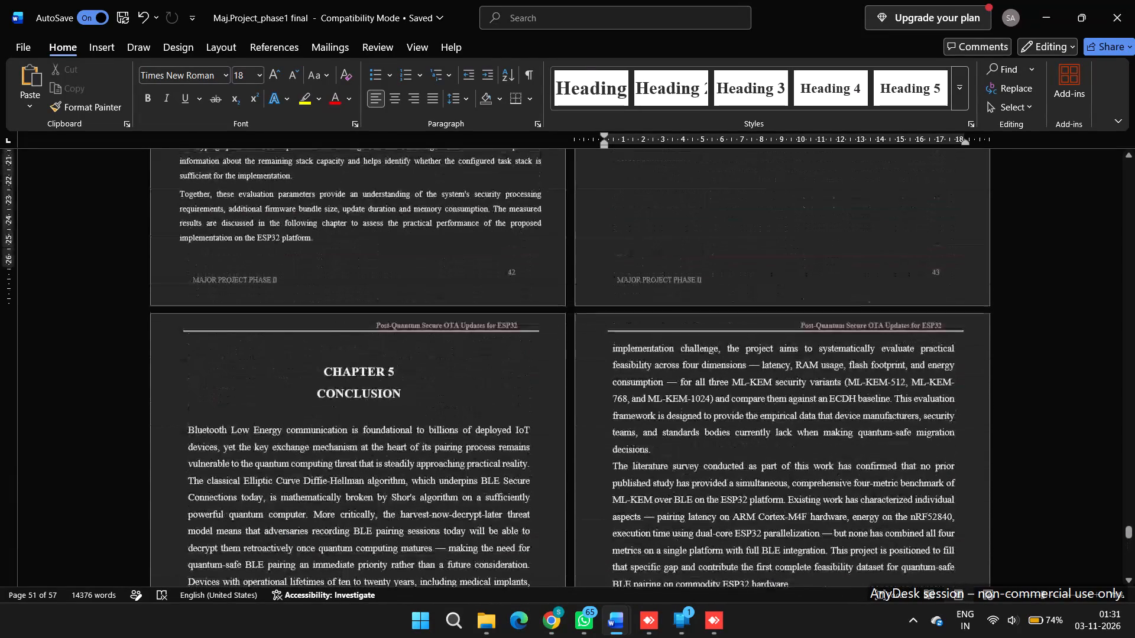
pyautogui.scroll(-6, 791, 379)
pyautogui.scroll(2, 791, 379)
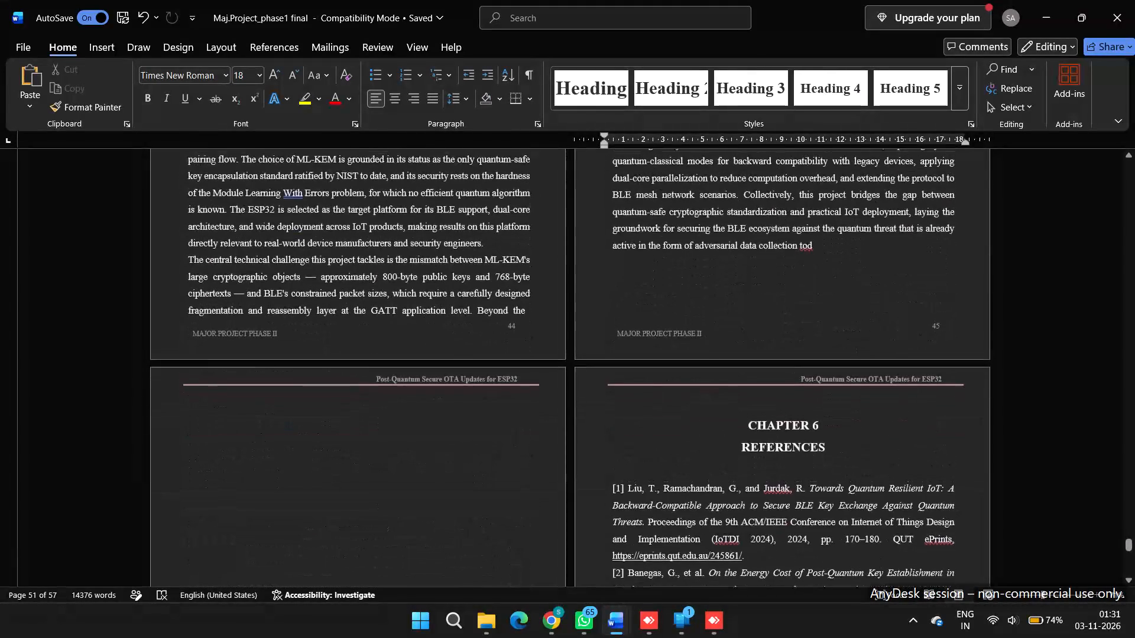
# Review the headings, paragraph spacing and figure placeholders from section 4.3 back through section 4.2 to 4.1.8 Testing and Validation Methodology.
pyautogui.scroll(3, 791, 379)
pyautogui.scroll(-1, 791, 379)
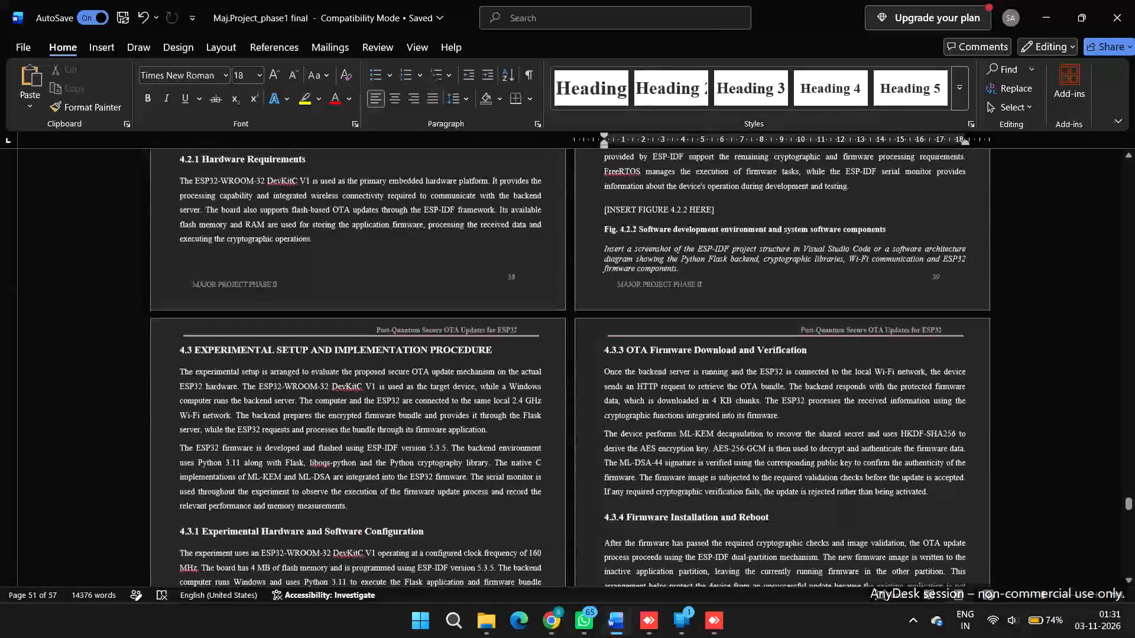
pyautogui.scroll(-3, 791, 379)
pyautogui.scroll(1, 791, 379)
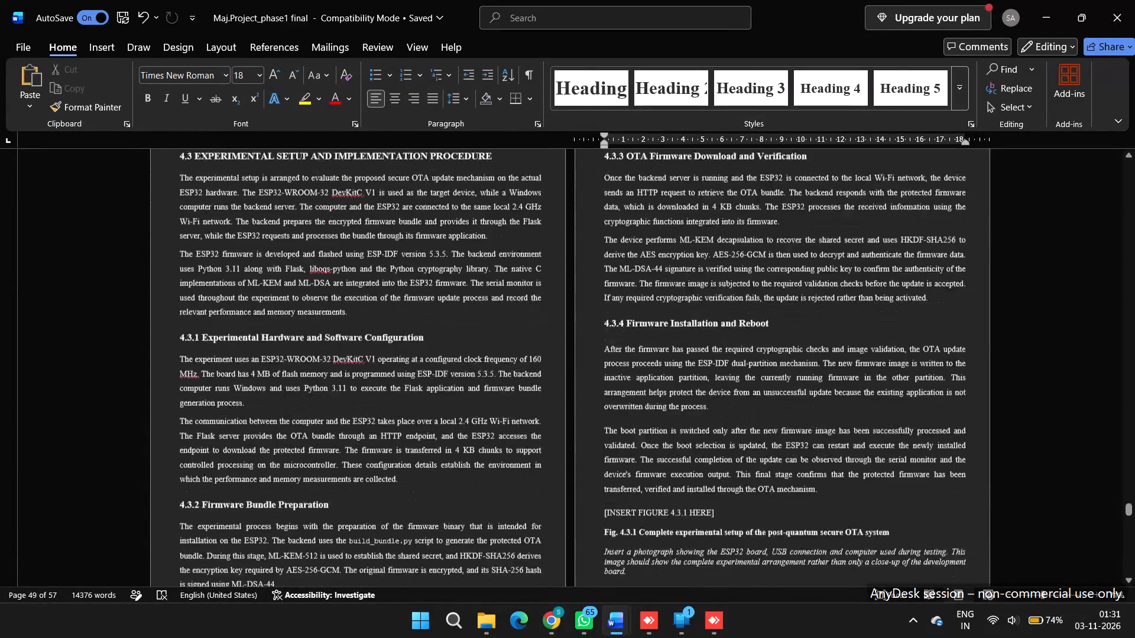
pyautogui.scroll(2, 791, 379)
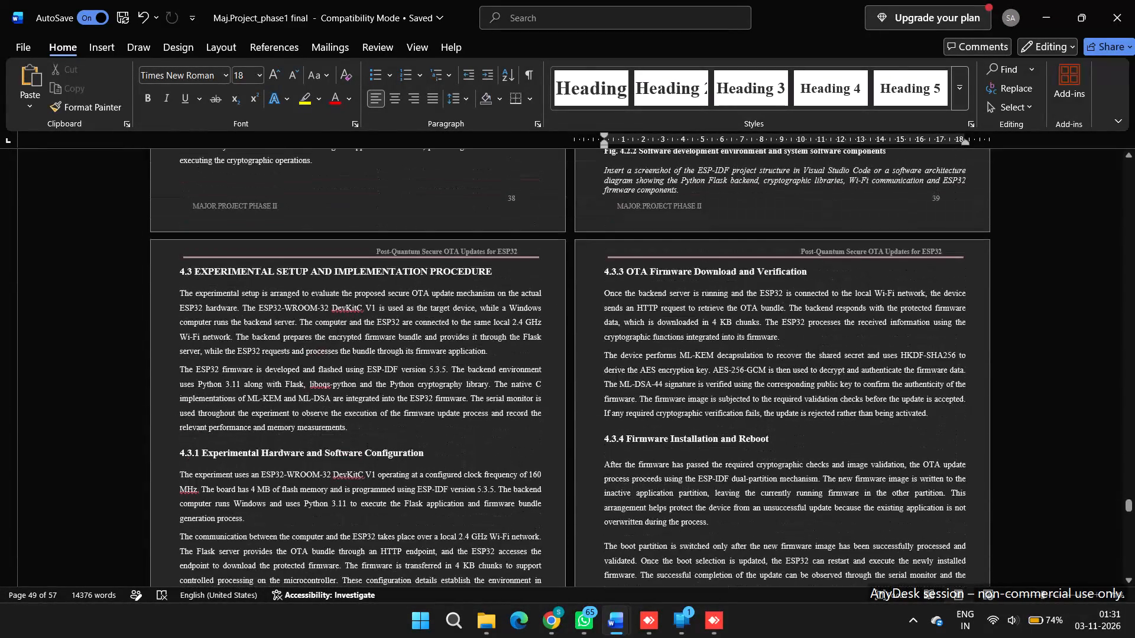
pyautogui.scroll(2, 791, 379)
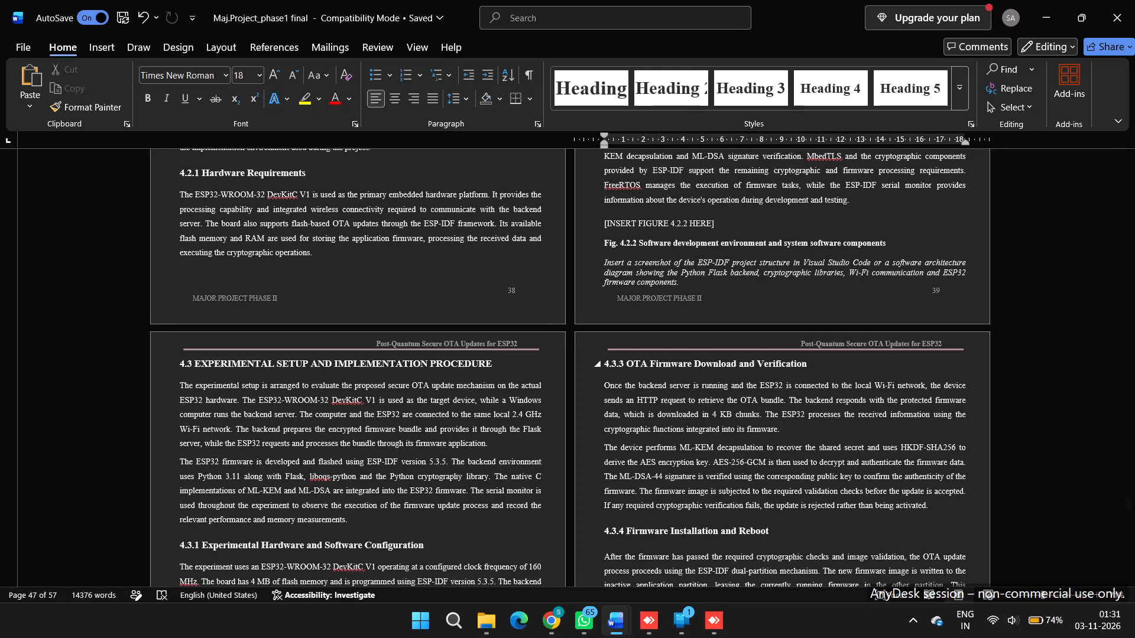
pyautogui.scroll(6, 770, 316)
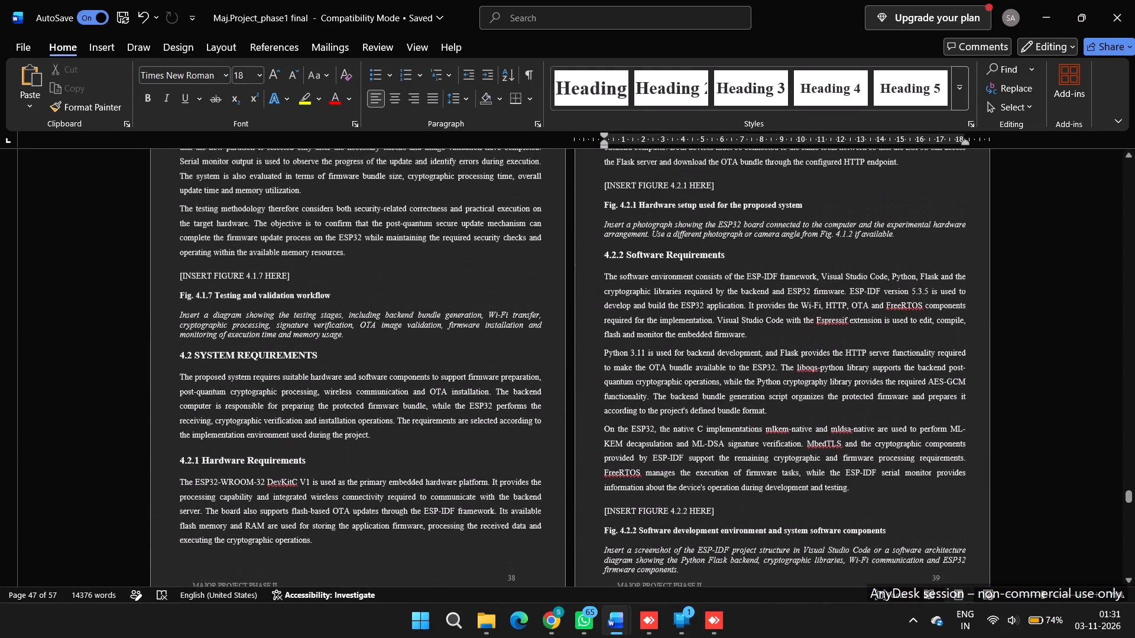
pyautogui.scroll(3, 770, 316)
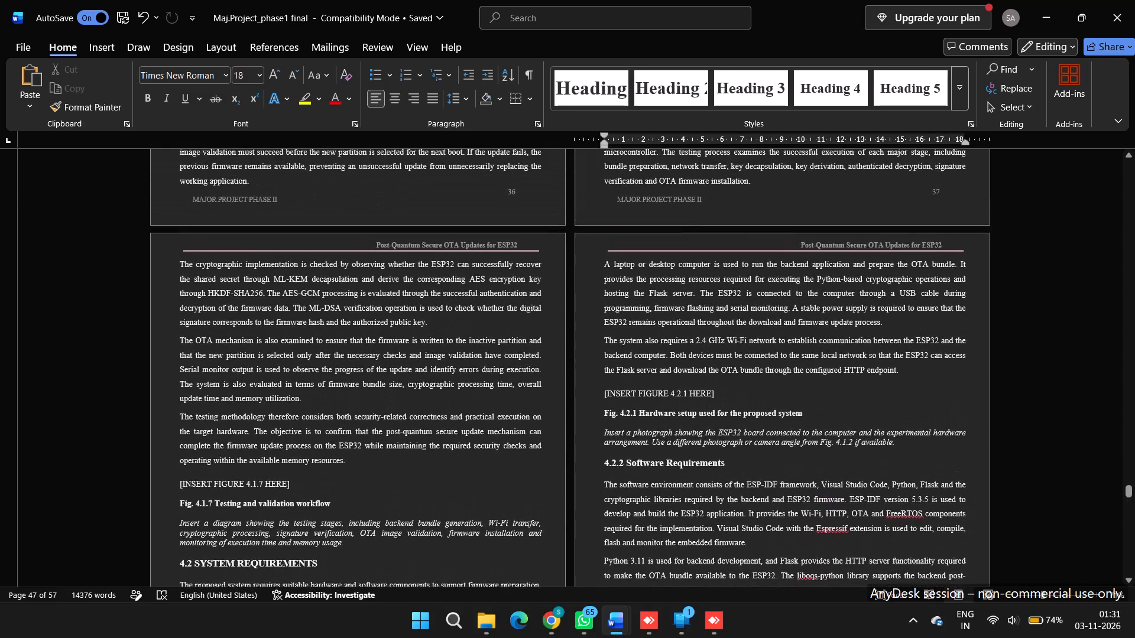
pyautogui.scroll(2, 770, 316)
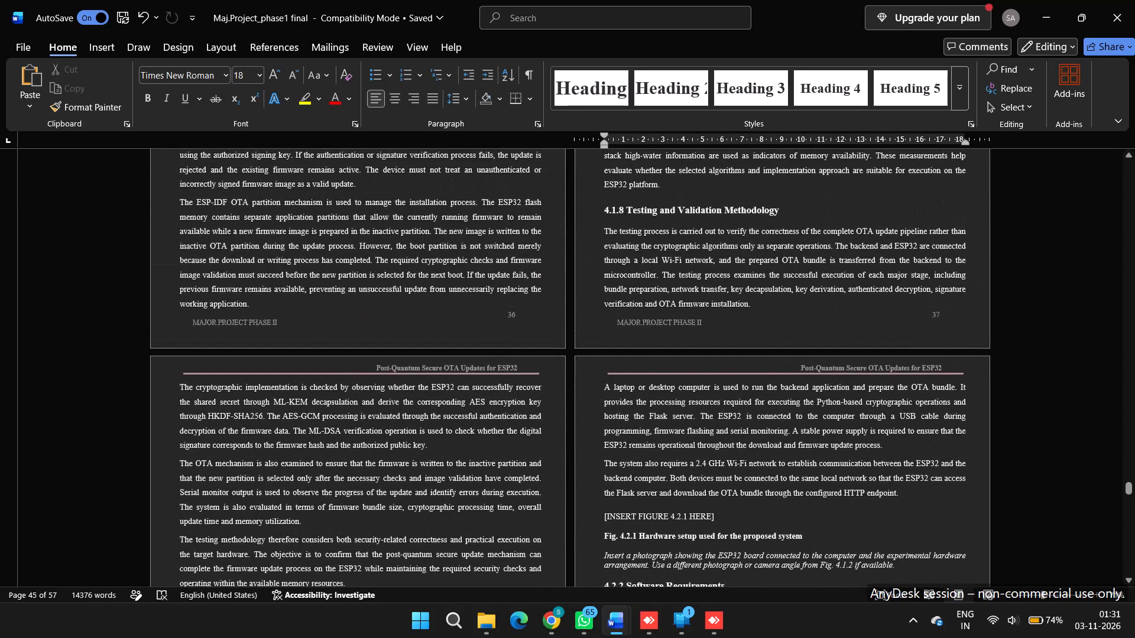
# Examine the layout of section 4.2 System Requirements, its subsections 4.2.1 and 4.2.2, and the preceding testing methodology pages.
pyautogui.scroll(-4, 770, 316)
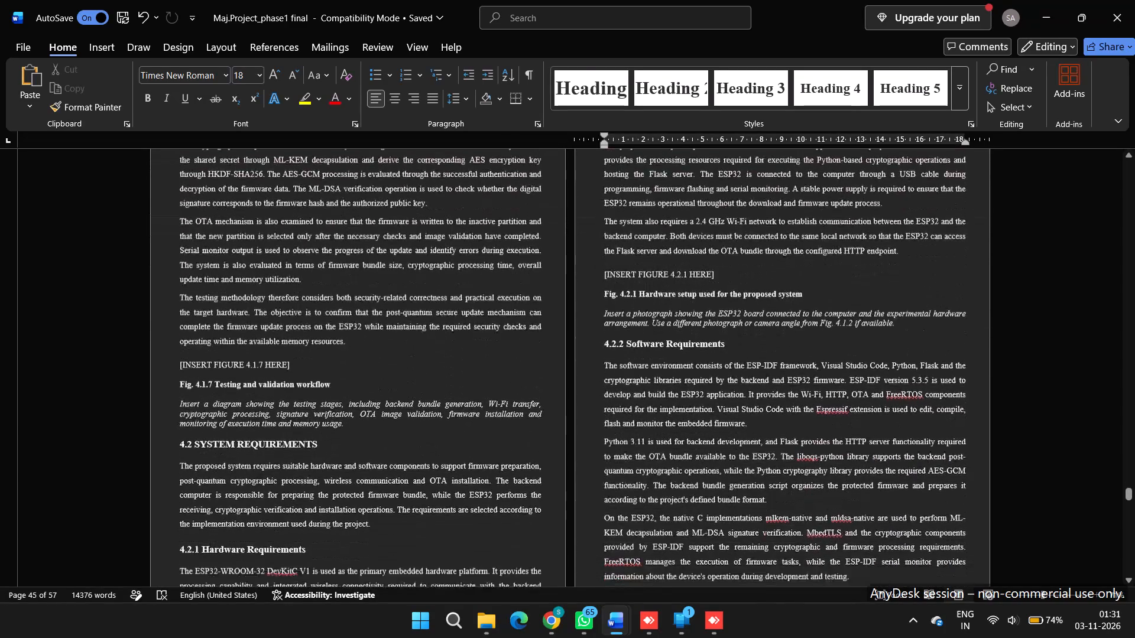
pyautogui.scroll(-2, 770, 316)
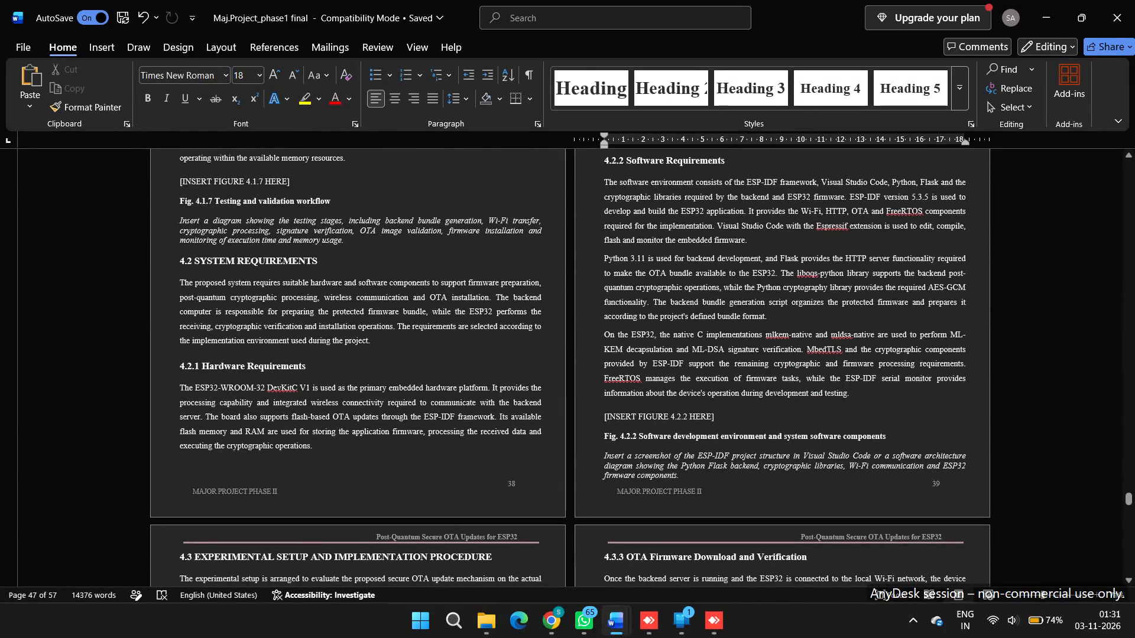
pyautogui.scroll(1, 406, 454)
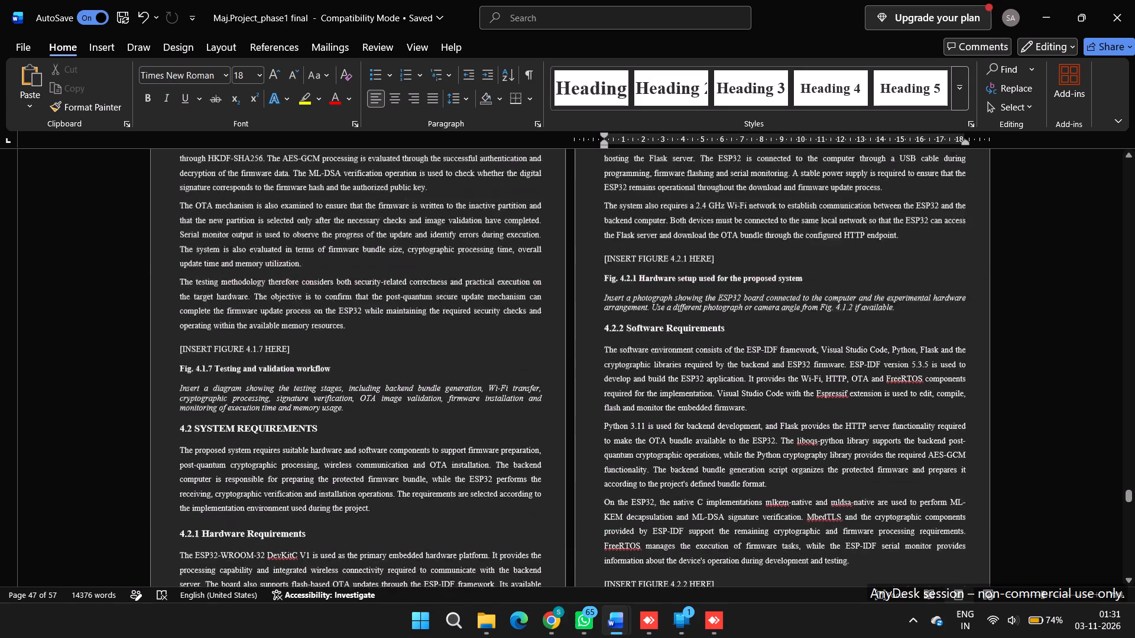
pyautogui.scroll(4, 406, 454)
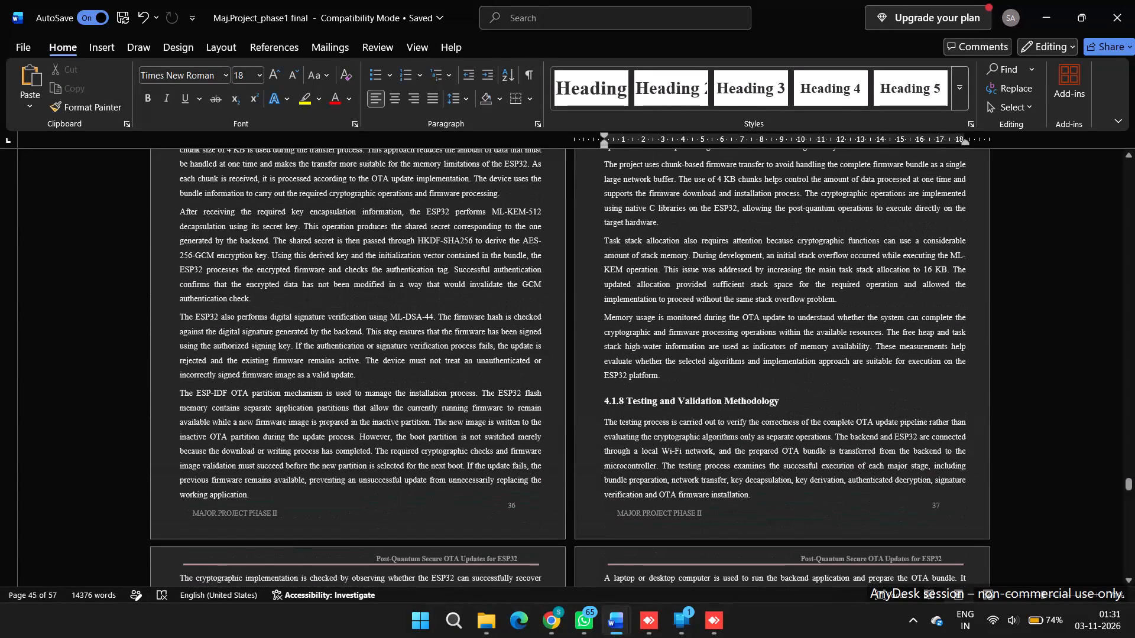
pyautogui.scroll(-2, 406, 454)
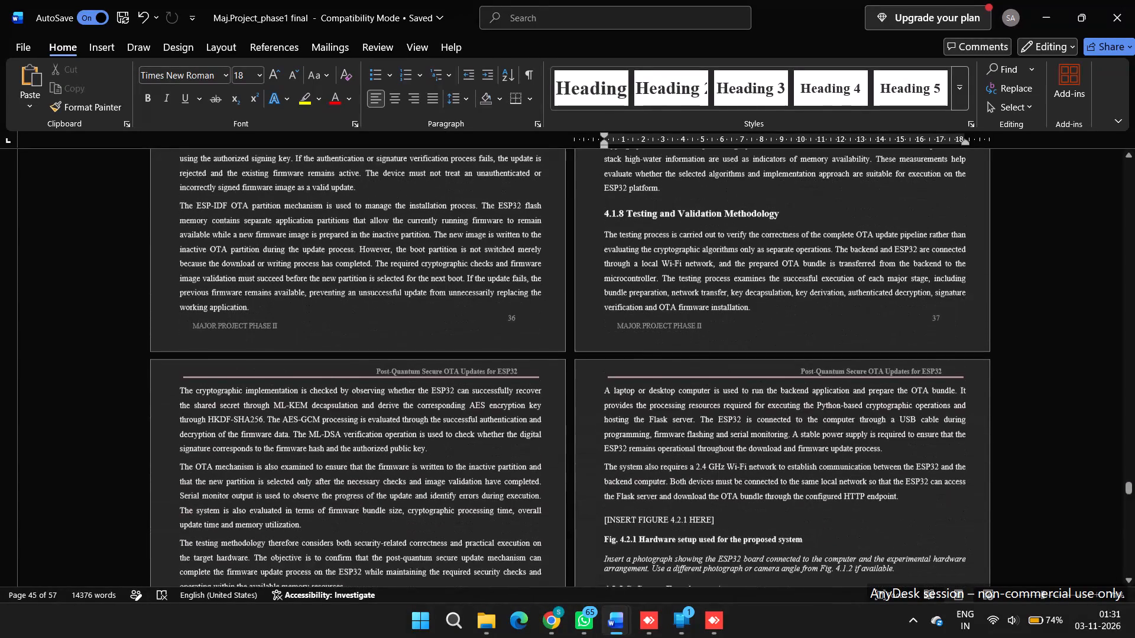
pyautogui.scroll(-6, 406, 454)
pyautogui.scroll(1, 406, 454)
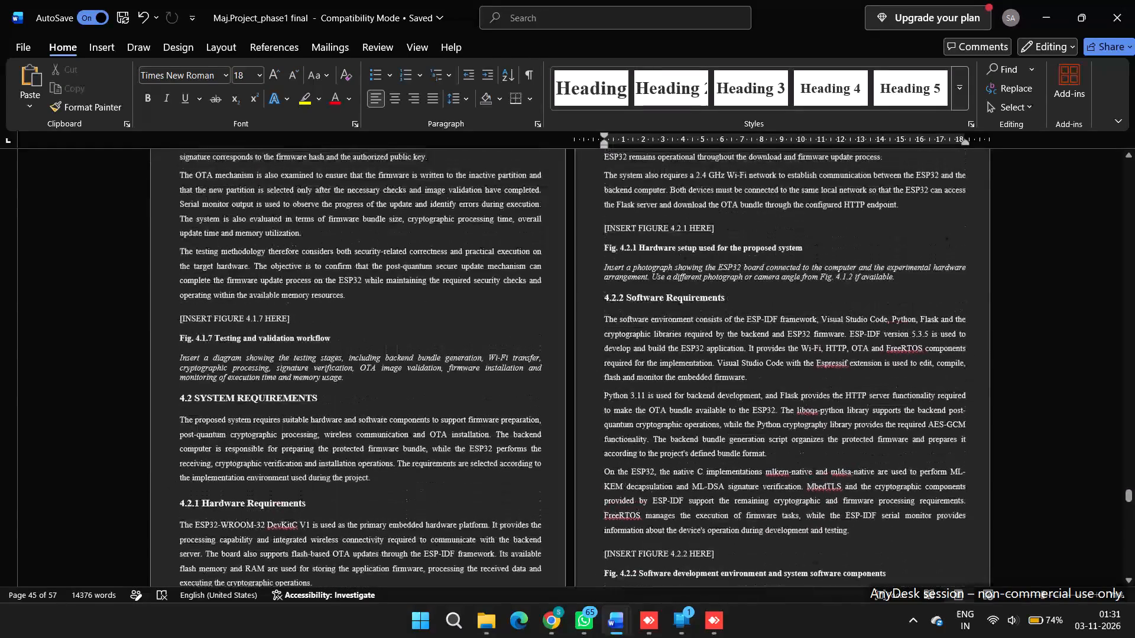
pyautogui.scroll(1, 406, 454)
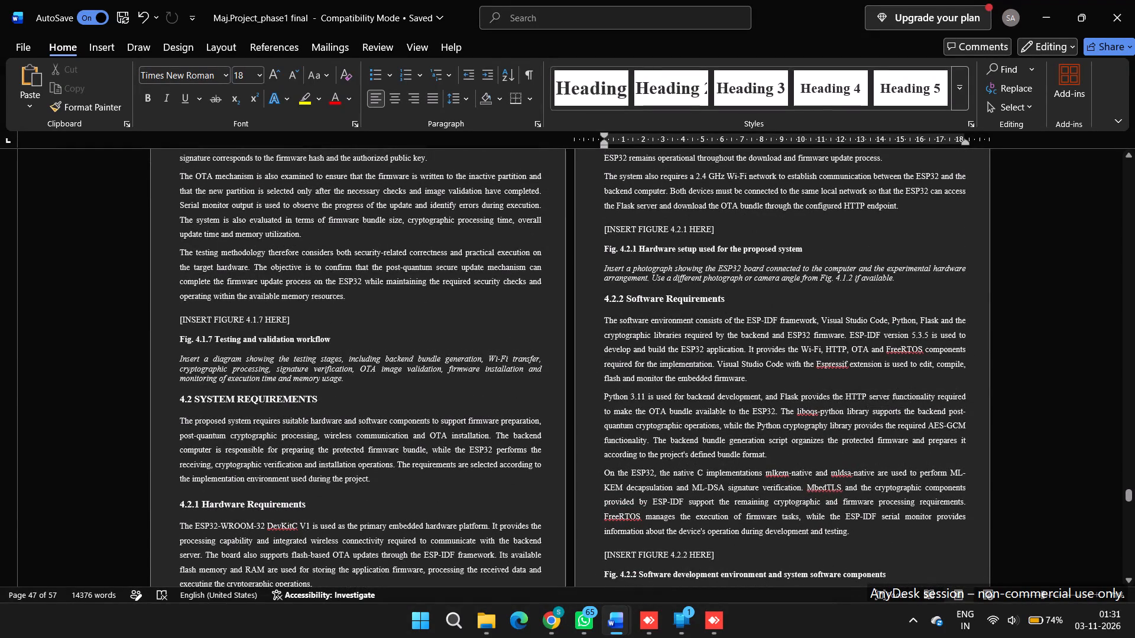
pyautogui.scroll(1, 741, 296)
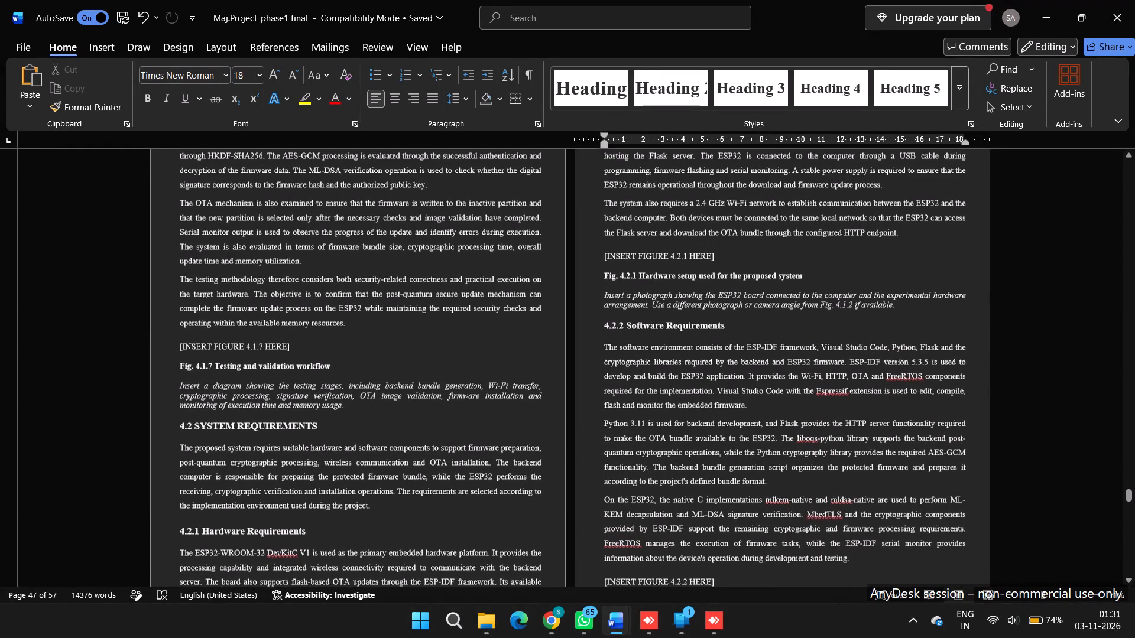
pyautogui.scroll(1, 741, 296)
pyautogui.hscroll(1, 741, 296)
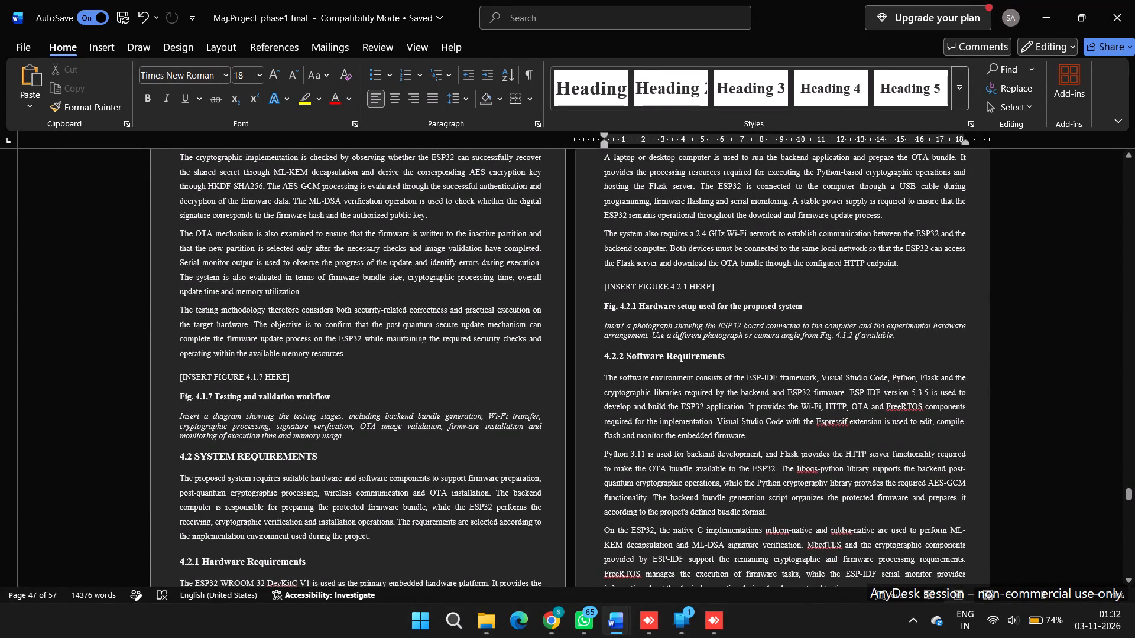
# Compare the heading and body spacing of subsections 4.2.1 and 4.2.2 with section 4.3 and its subsections.
pyautogui.scroll(-1, 805, 348)
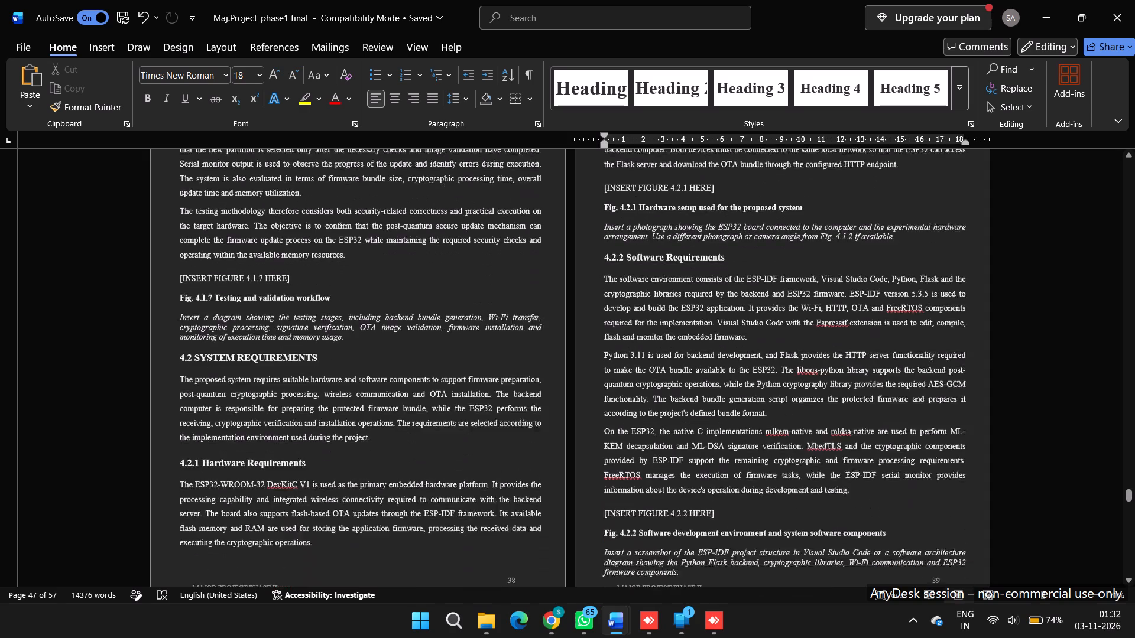
pyautogui.scroll(-5, 805, 348)
pyautogui.scroll(1, 805, 348)
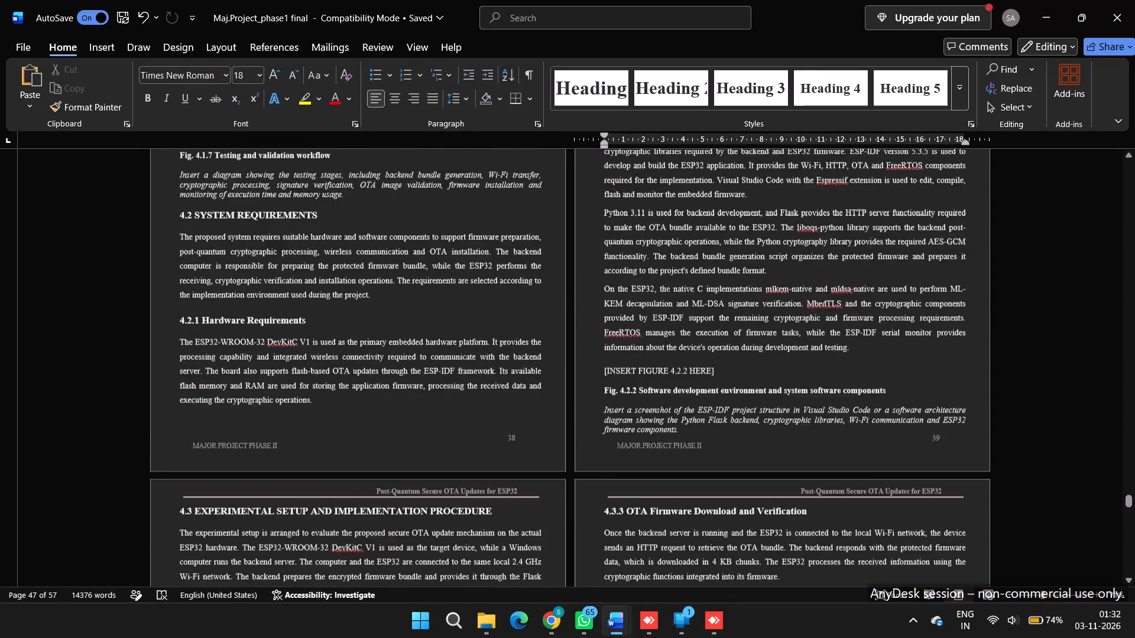
pyautogui.scroll(3, 805, 348)
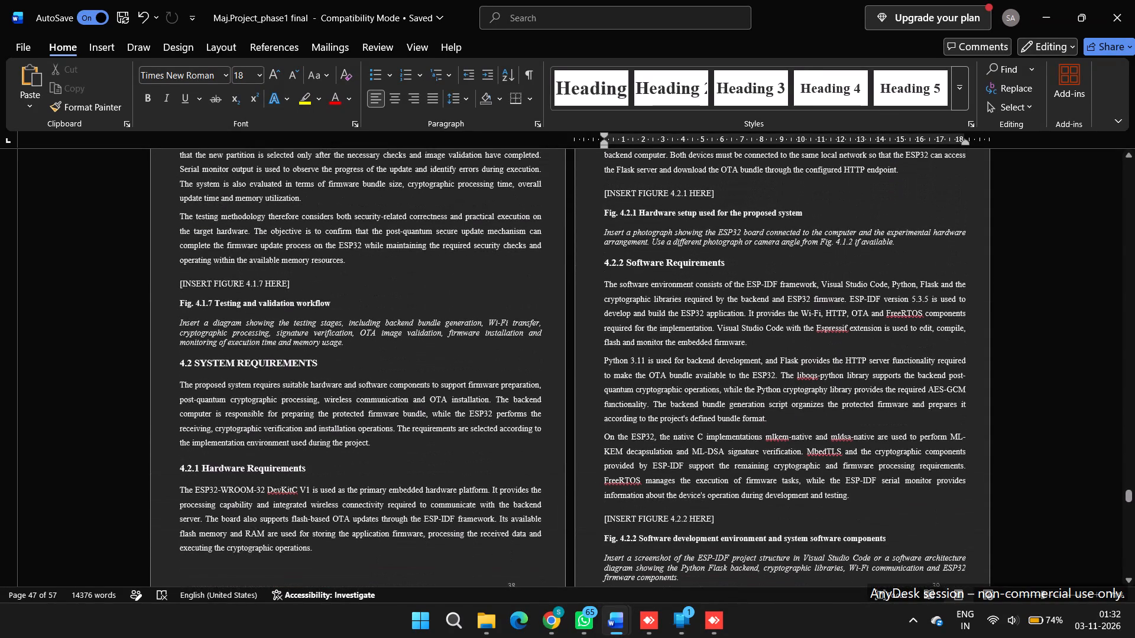
pyautogui.scroll(-1, 805, 348)
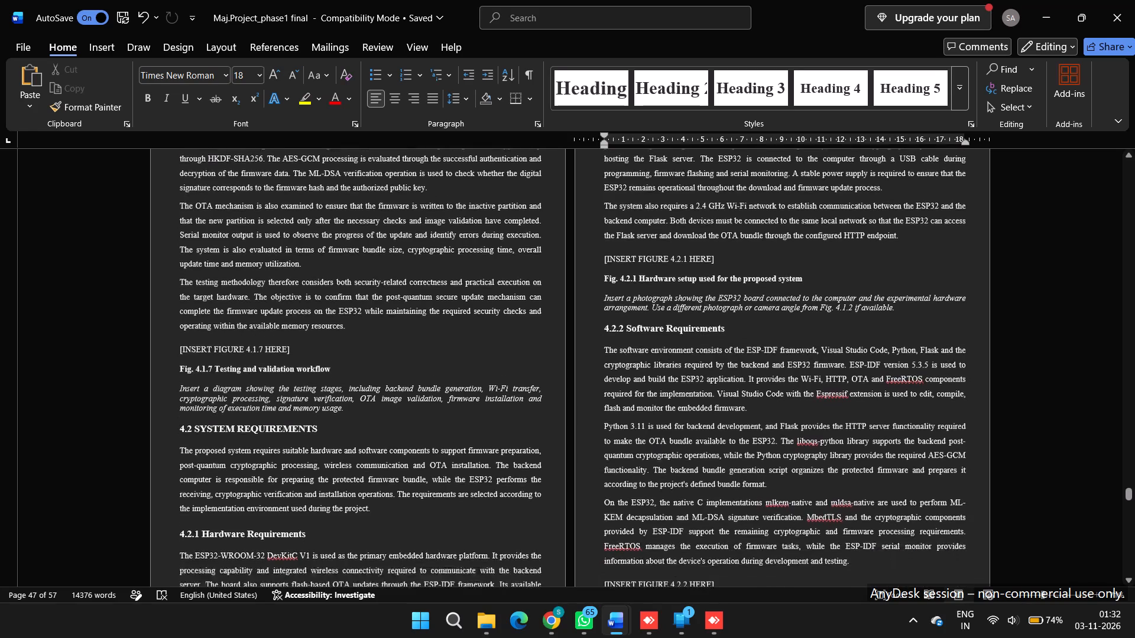
pyautogui.scroll(-2, 858, 485)
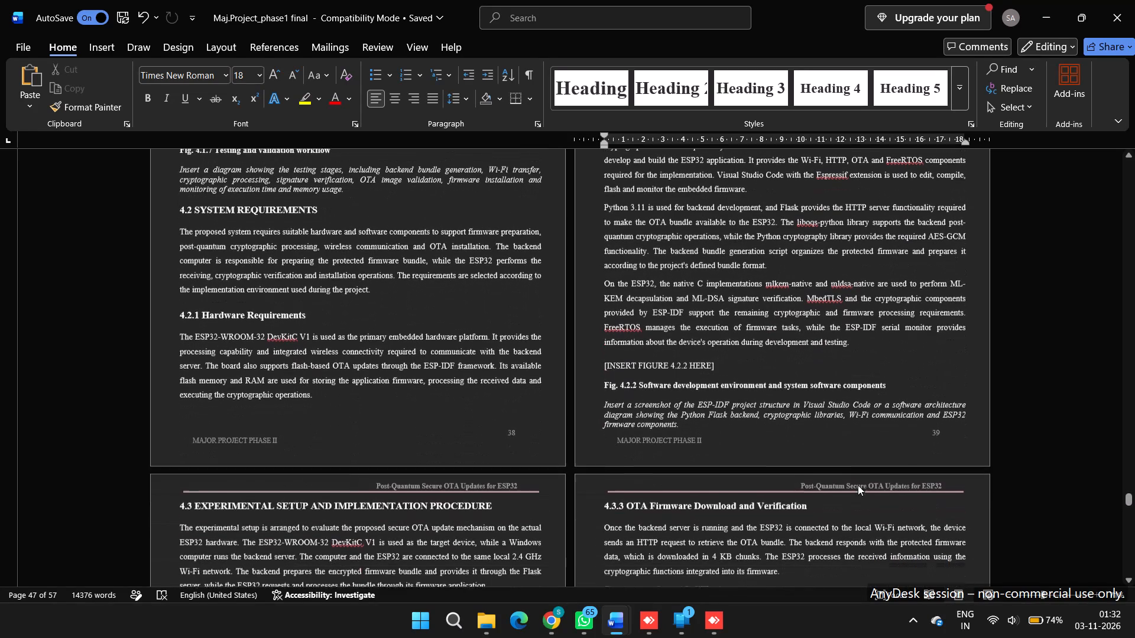
pyautogui.scroll(-1, 858, 485)
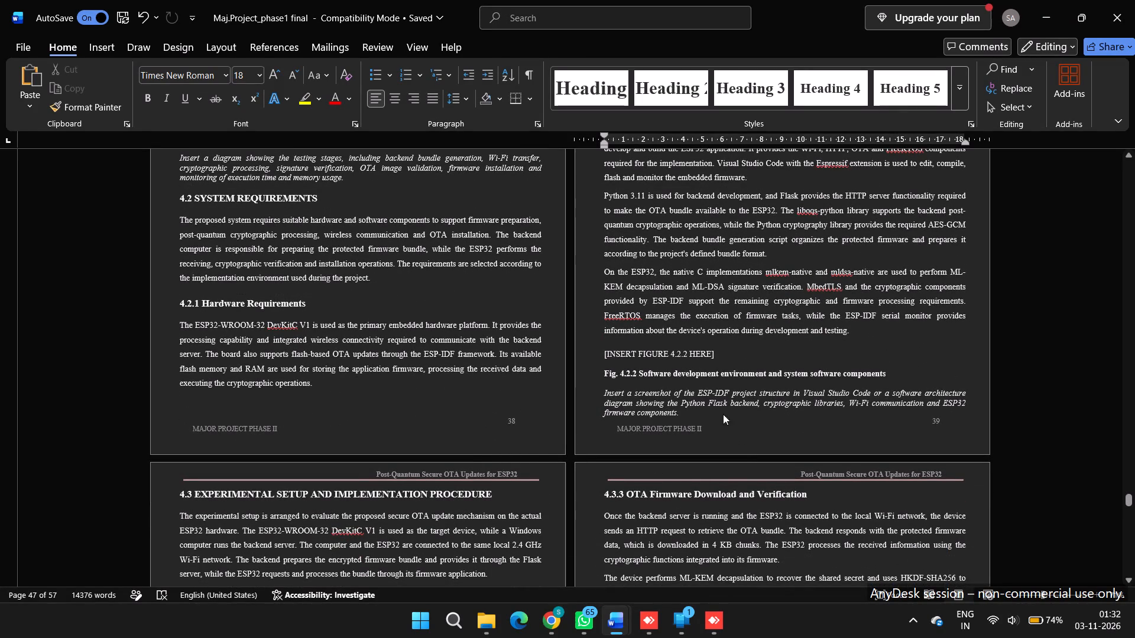
pyautogui.scroll(3, 736, 416)
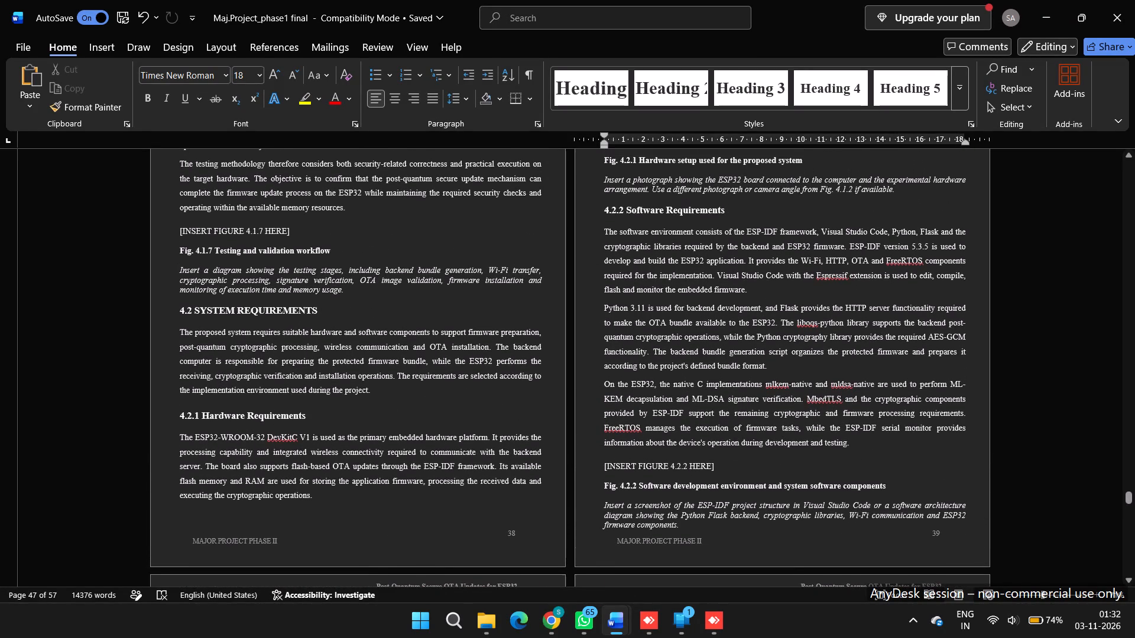
pyautogui.scroll(-2, 736, 416)
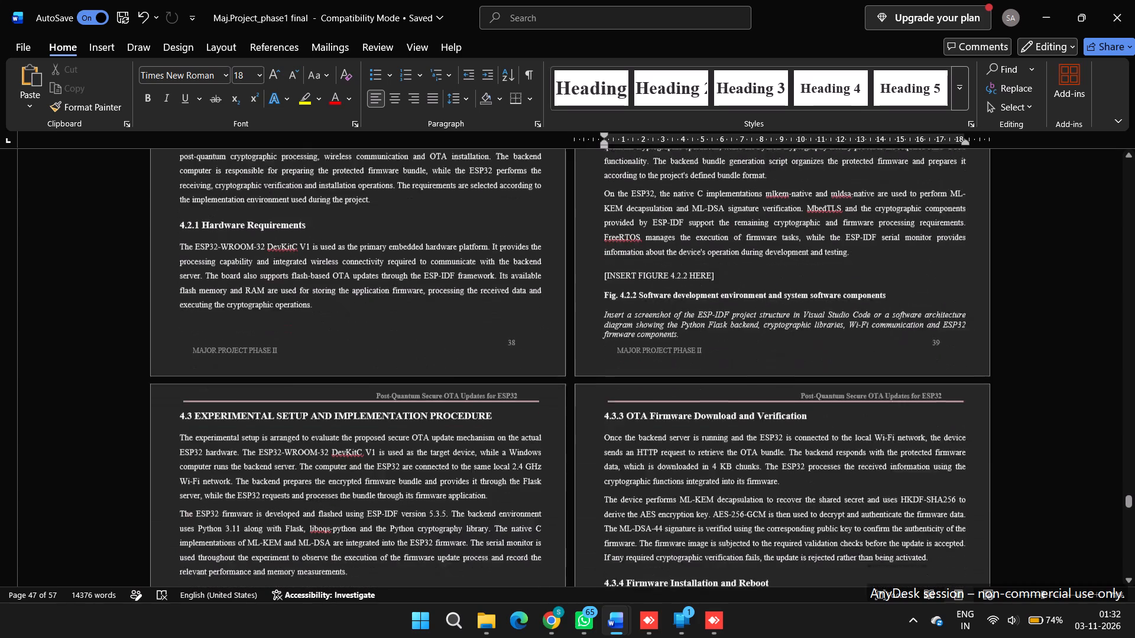
pyautogui.scroll(-5, 736, 416)
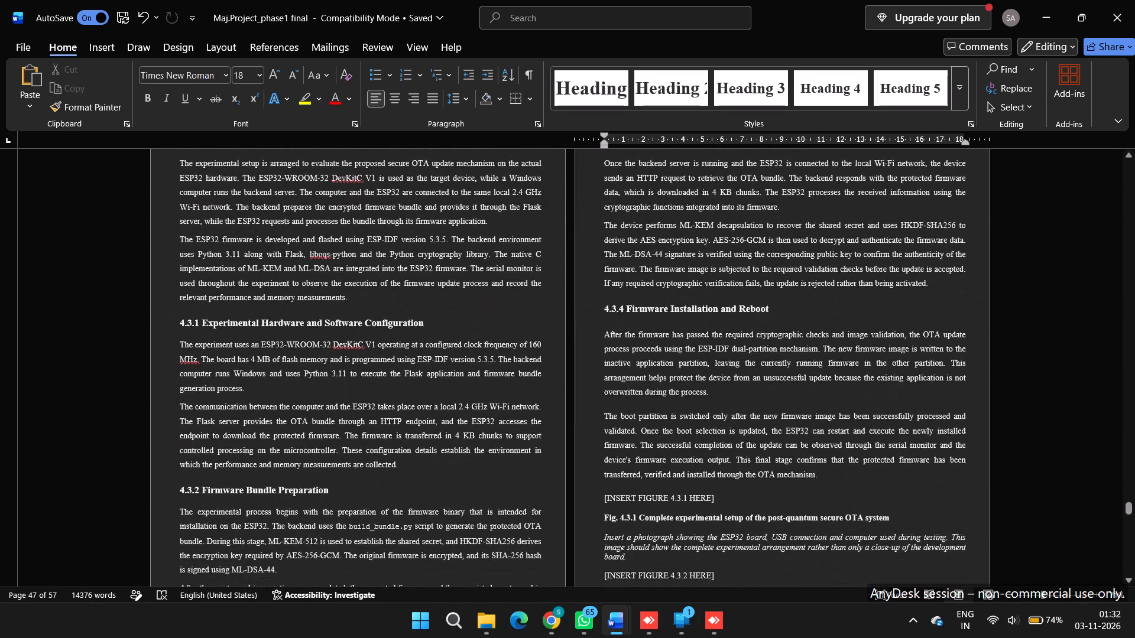
pyautogui.scroll(2, 736, 416)
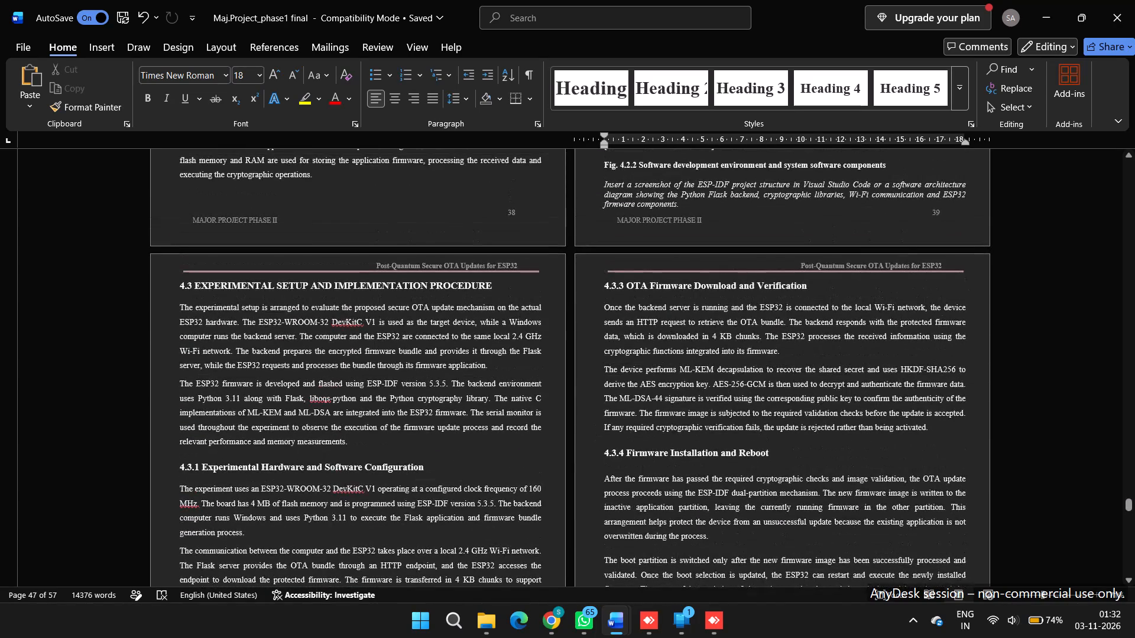
# Examine the headings, body spacing and figure placeholders of section 4.3, from subsection 4.3.1 through 4.3.4.
pyautogui.scroll(-1, 736, 416)
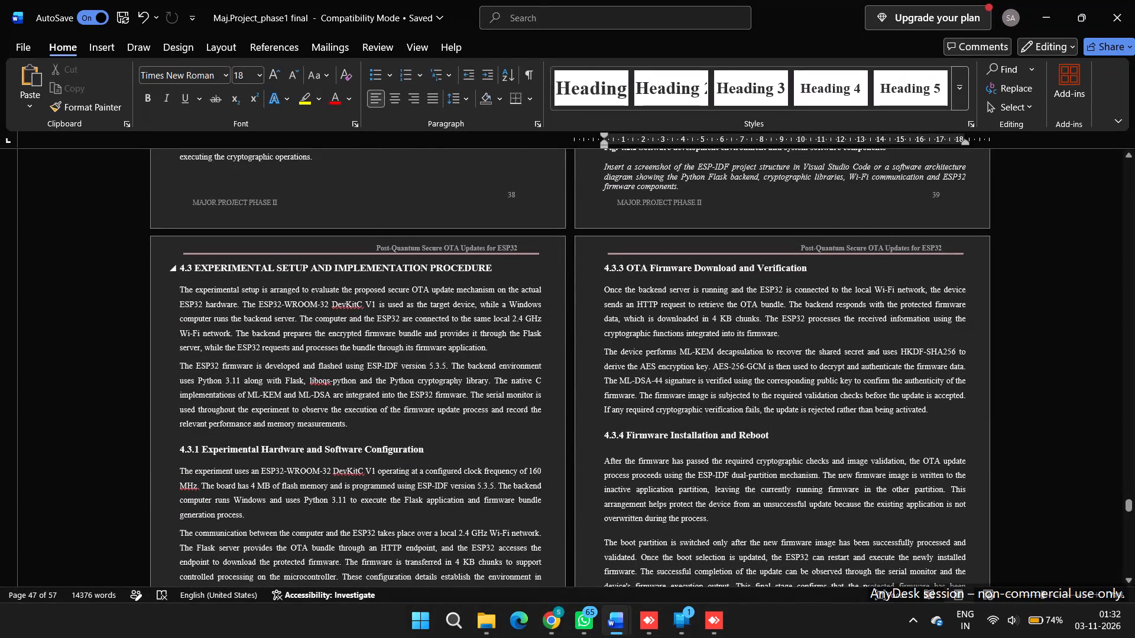
pyautogui.scroll(-3, 771, 457)
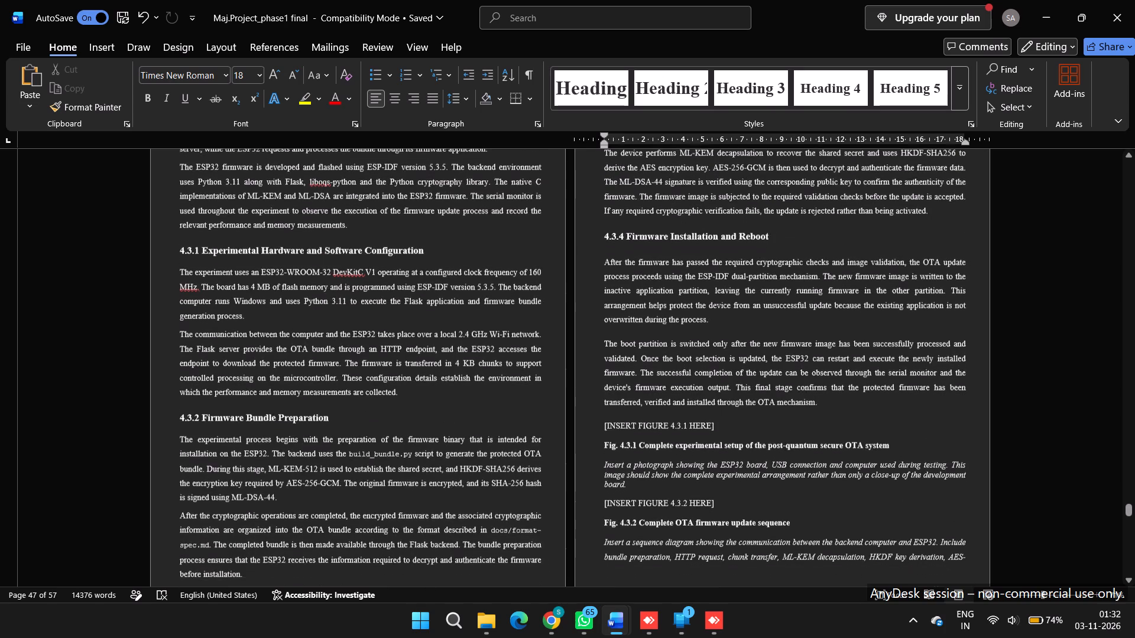
pyautogui.scroll(-1, 771, 457)
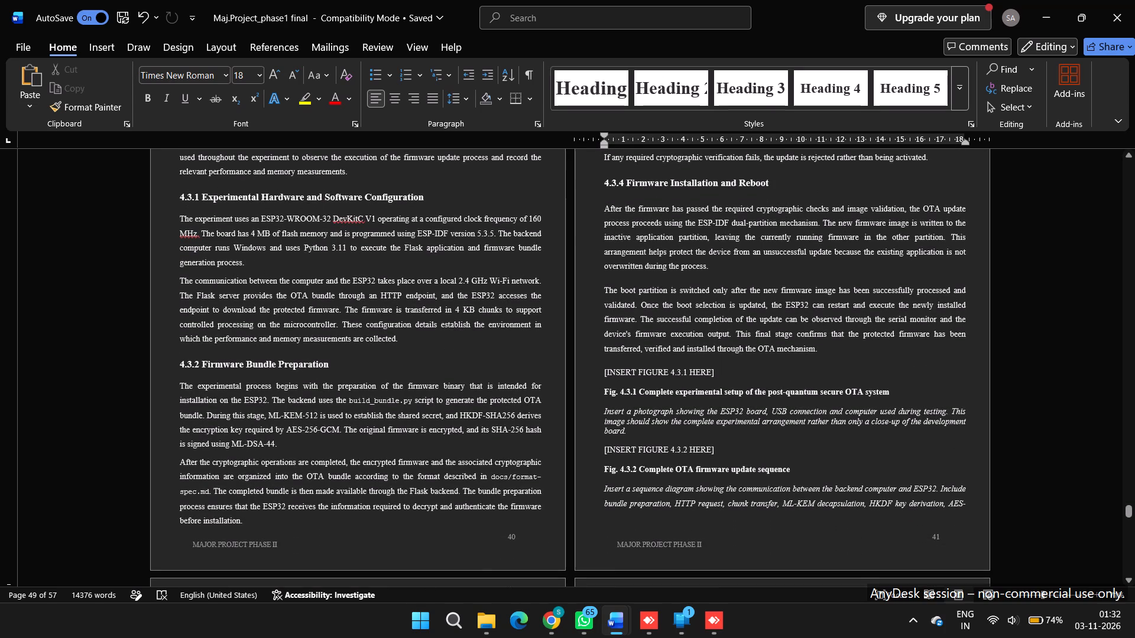
pyautogui.scroll(1, 825, 463)
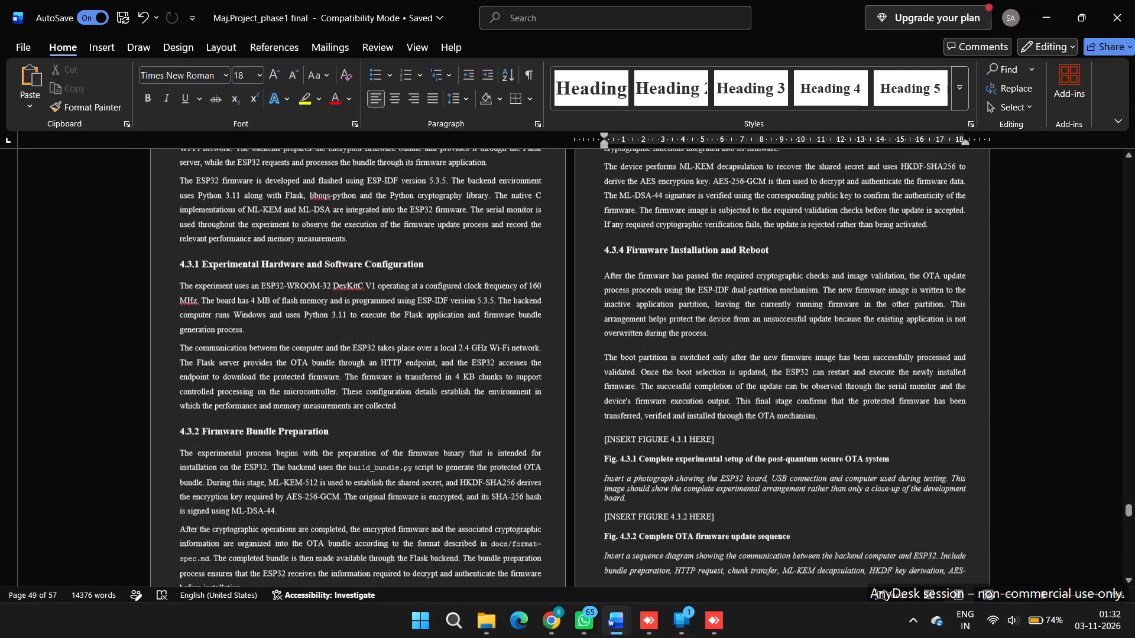
pyautogui.scroll(1, 825, 463)
pyautogui.scroll(-1, 825, 463)
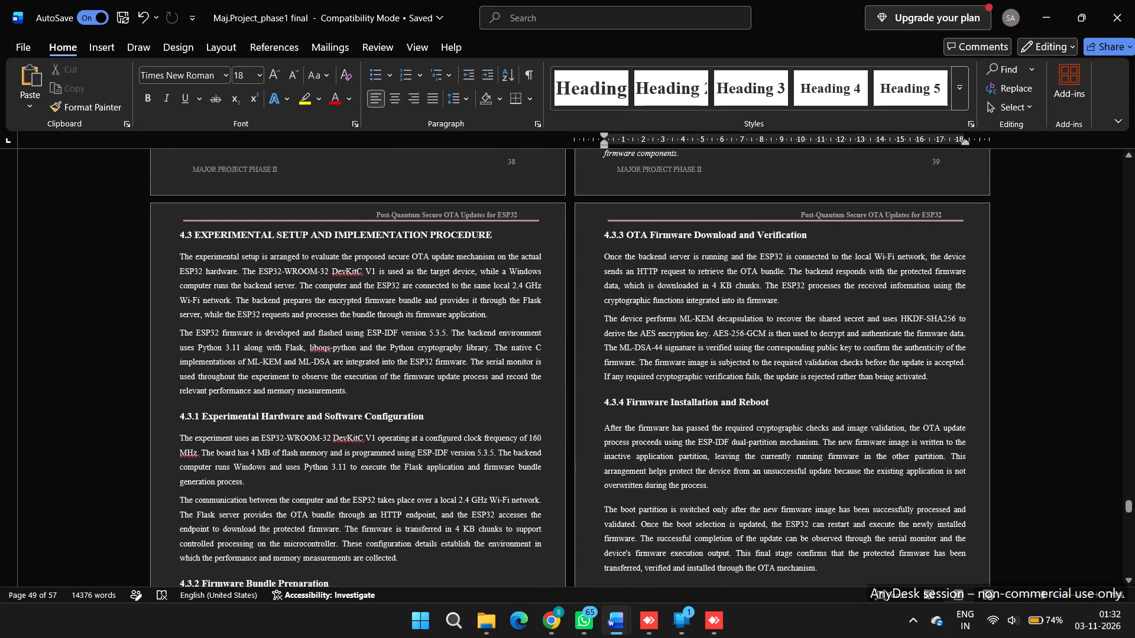
pyautogui.scroll(-3, 825, 463)
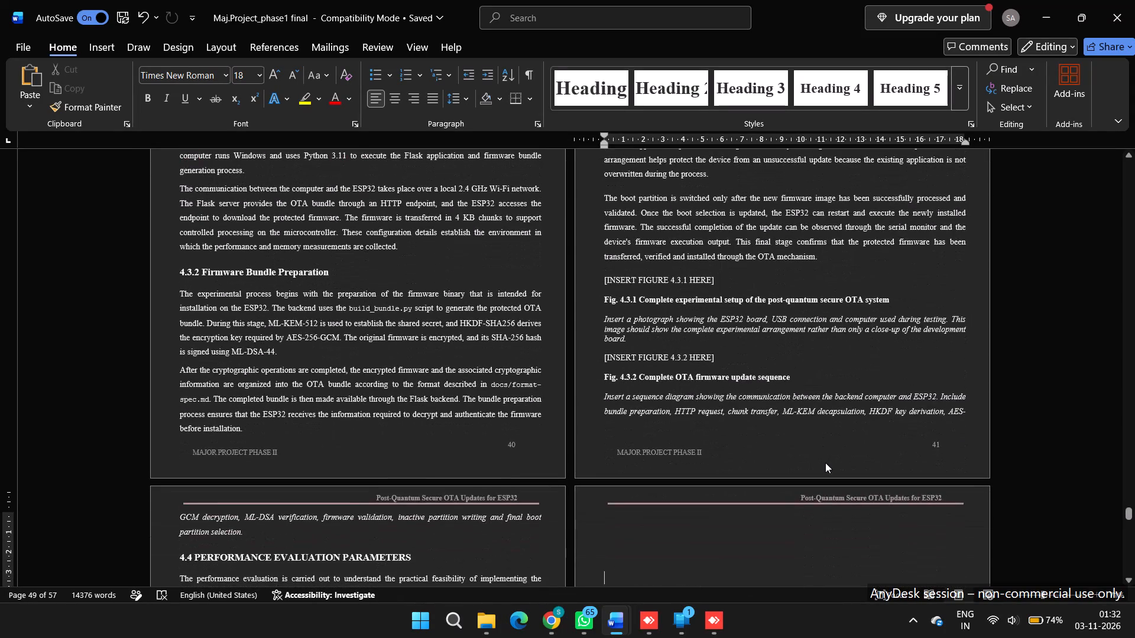
# Review section 4.4, the Chapter 5 Conclusion pages and the Chapter 6 References through the last entry of the report.
pyautogui.scroll(-7, 825, 463)
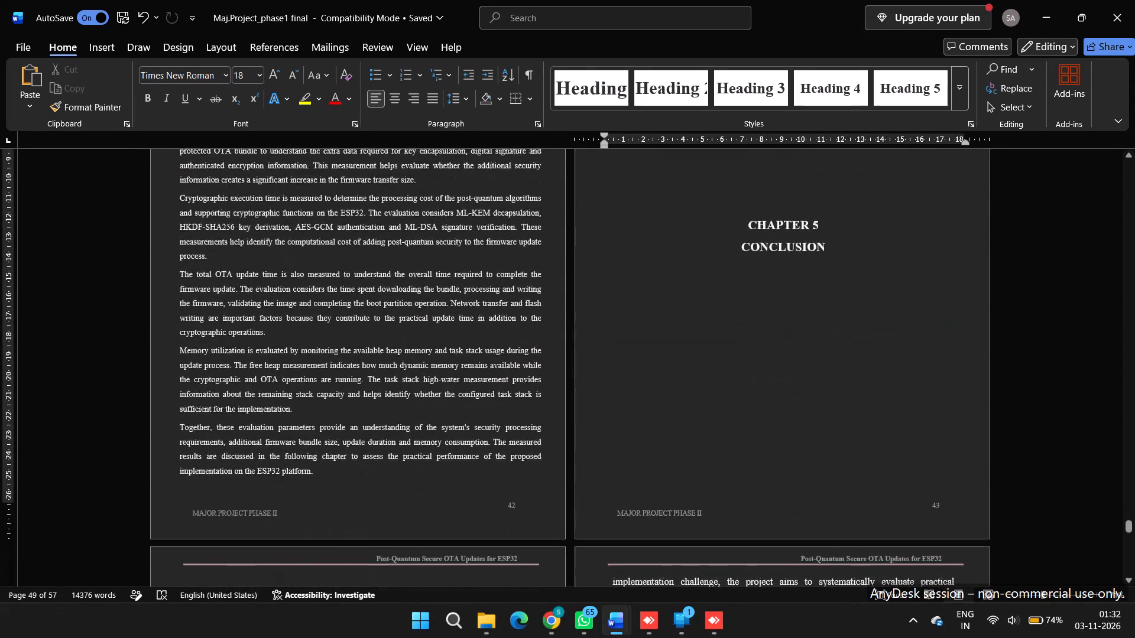
pyautogui.scroll(-3, 825, 463)
pyautogui.scroll(3, 825, 463)
pyautogui.scroll(-2, 825, 463)
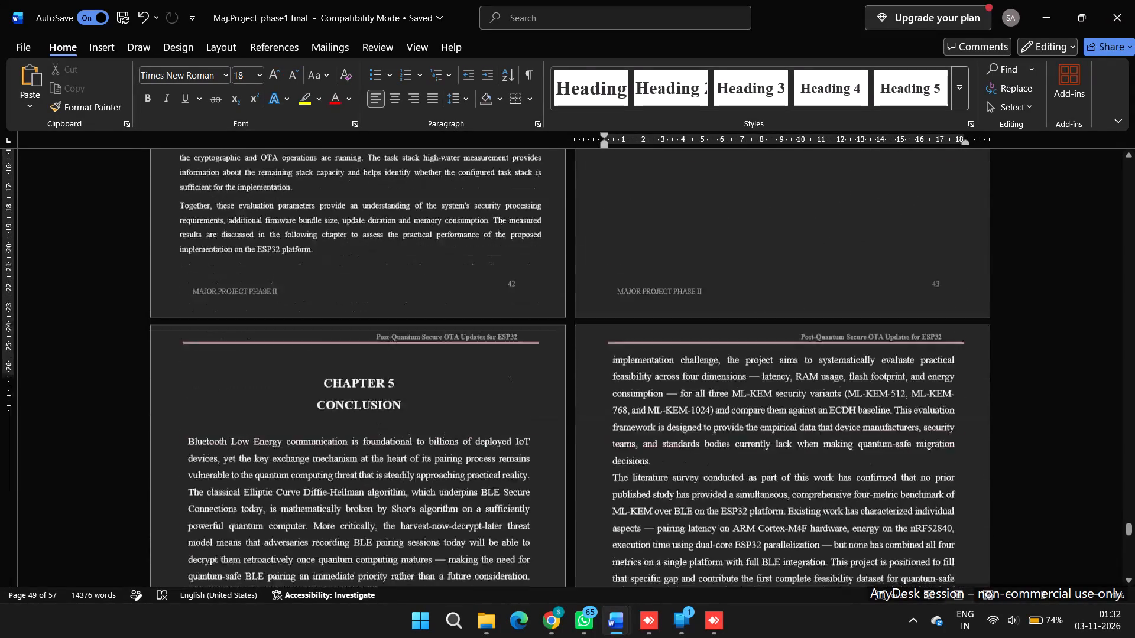
pyautogui.scroll(-9, 825, 463)
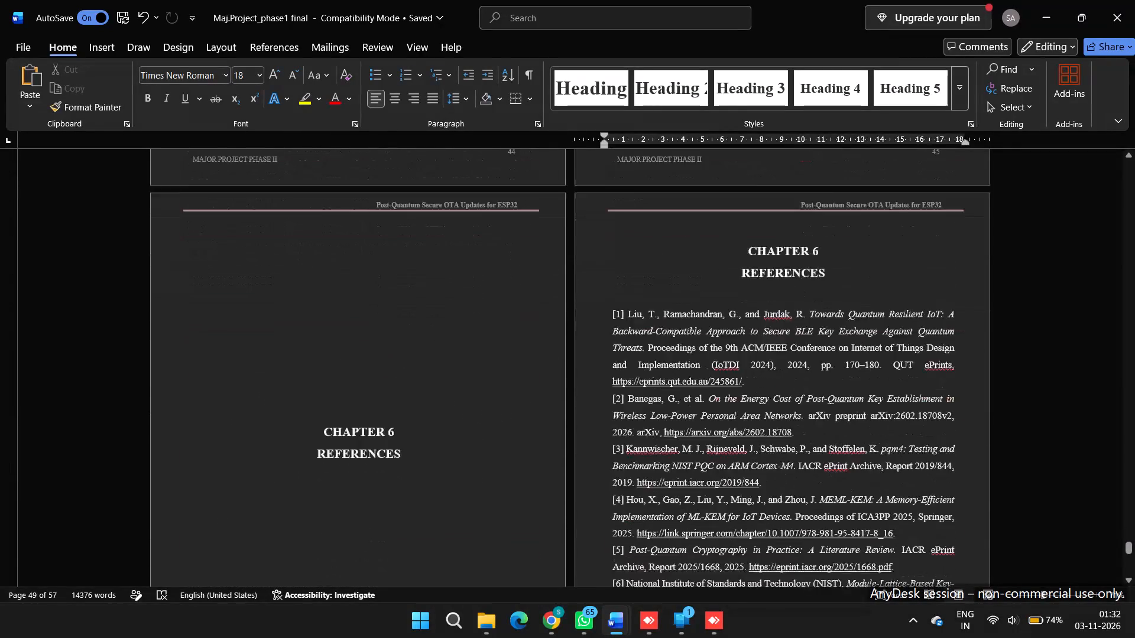
pyautogui.scroll(-8, 825, 463)
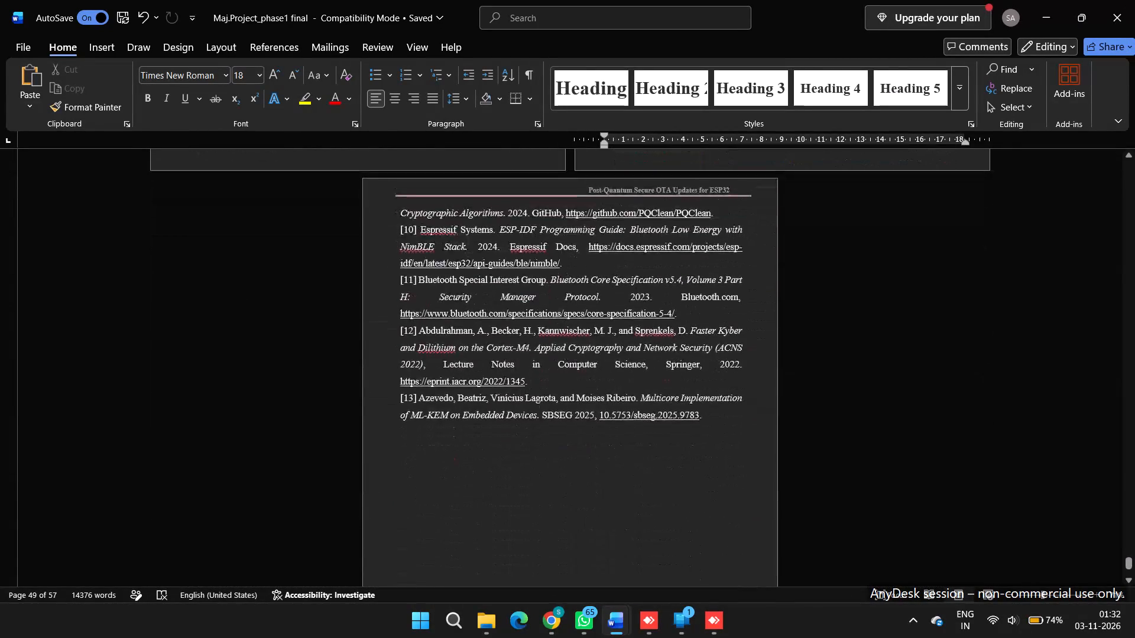
pyautogui.scroll(10, 825, 463)
pyautogui.scroll(-4, 825, 463)
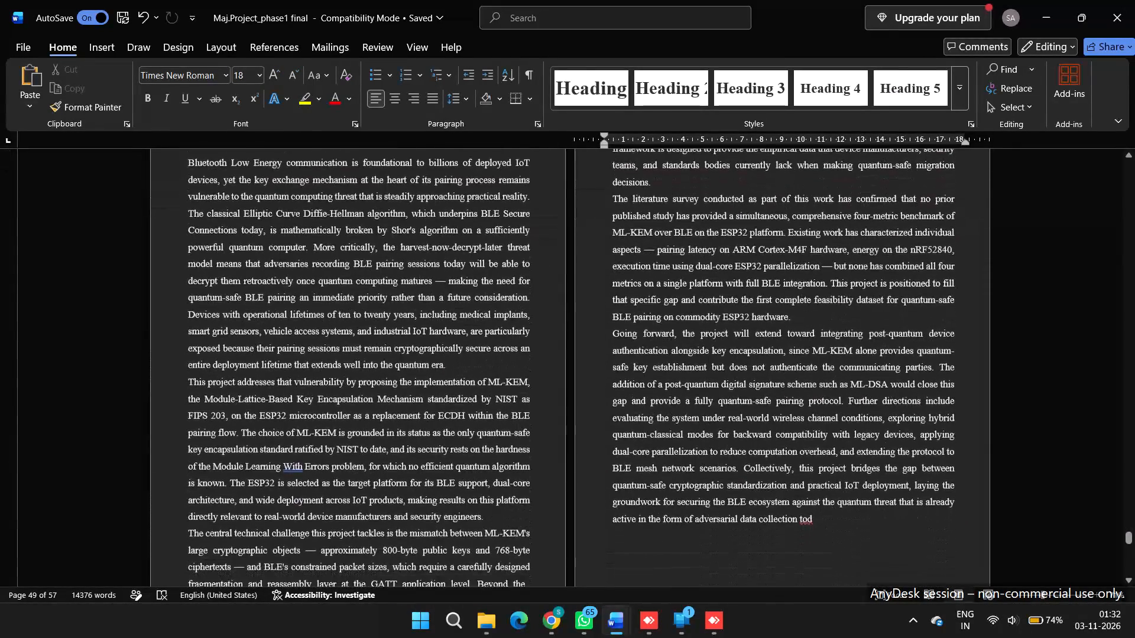
pyautogui.scroll(-6, 825, 463)
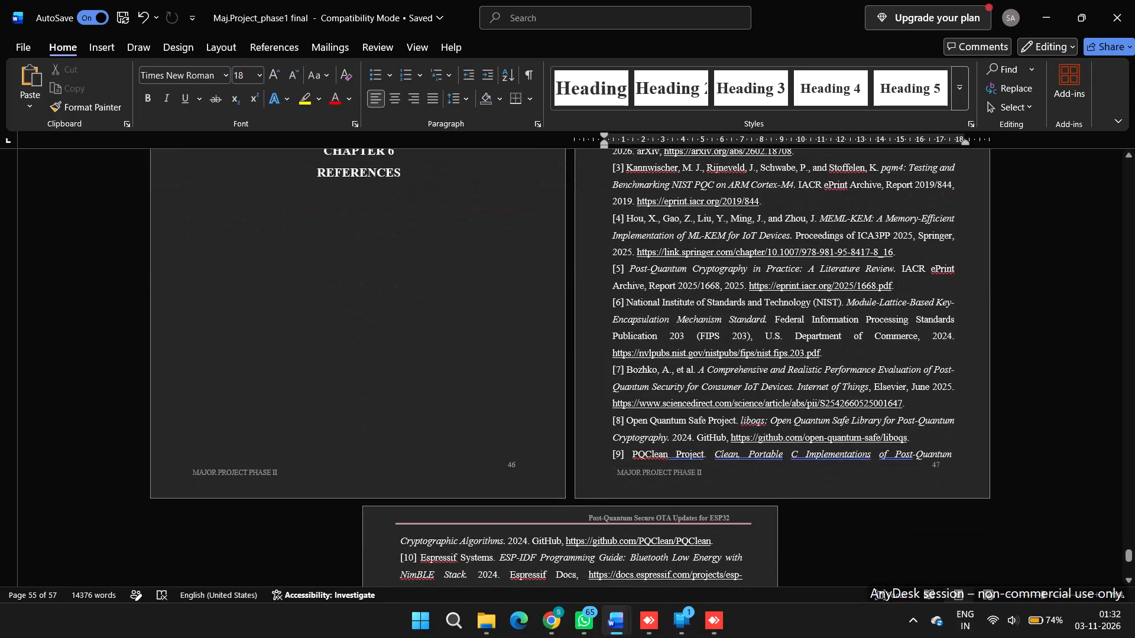
pyautogui.scroll(-2, 753, 481)
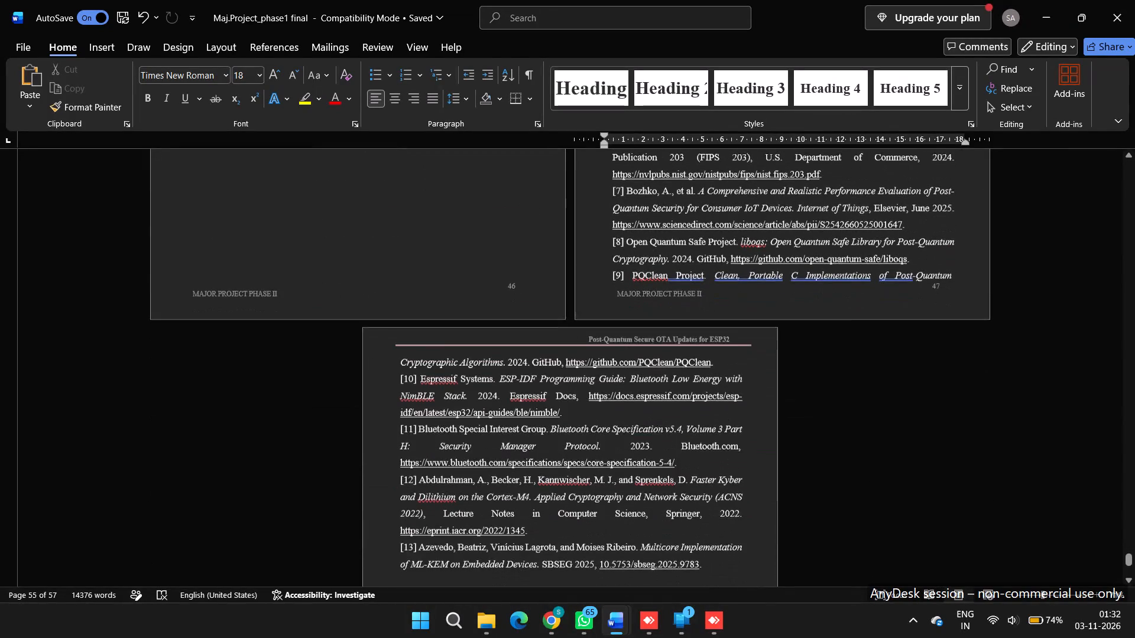
pyautogui.scroll(-3, 753, 481)
# Recheck the Chapter 5 Conclusion text and the Chapter 6 References pages, looking back briefly at sections 4.2 and 4.3.
pyautogui.scroll(8, 753, 481)
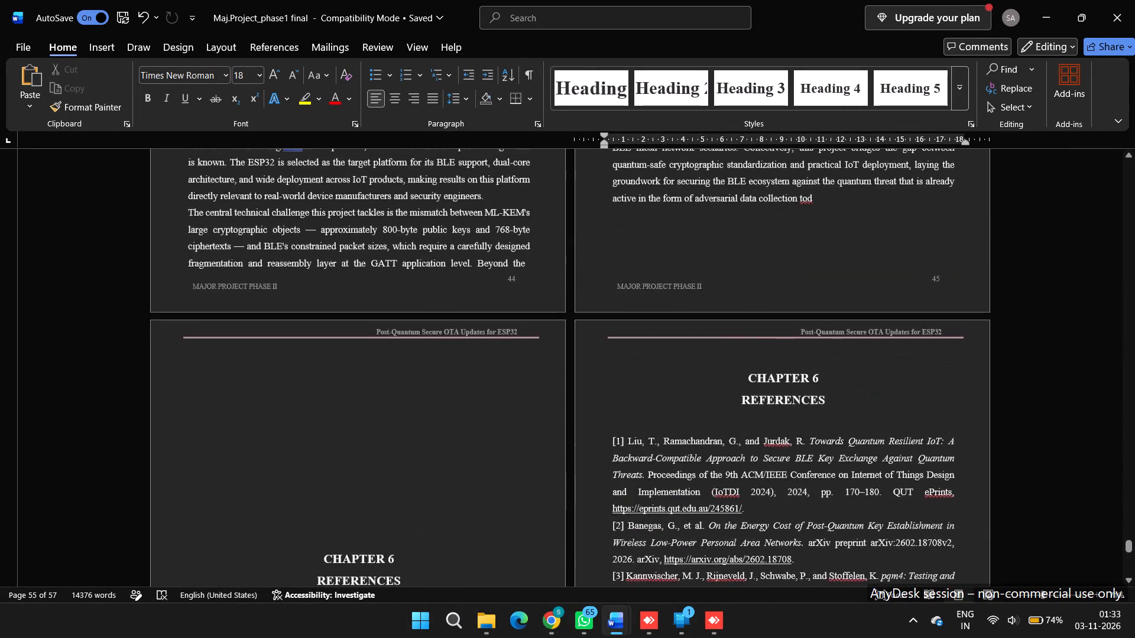
pyautogui.scroll(4, 753, 481)
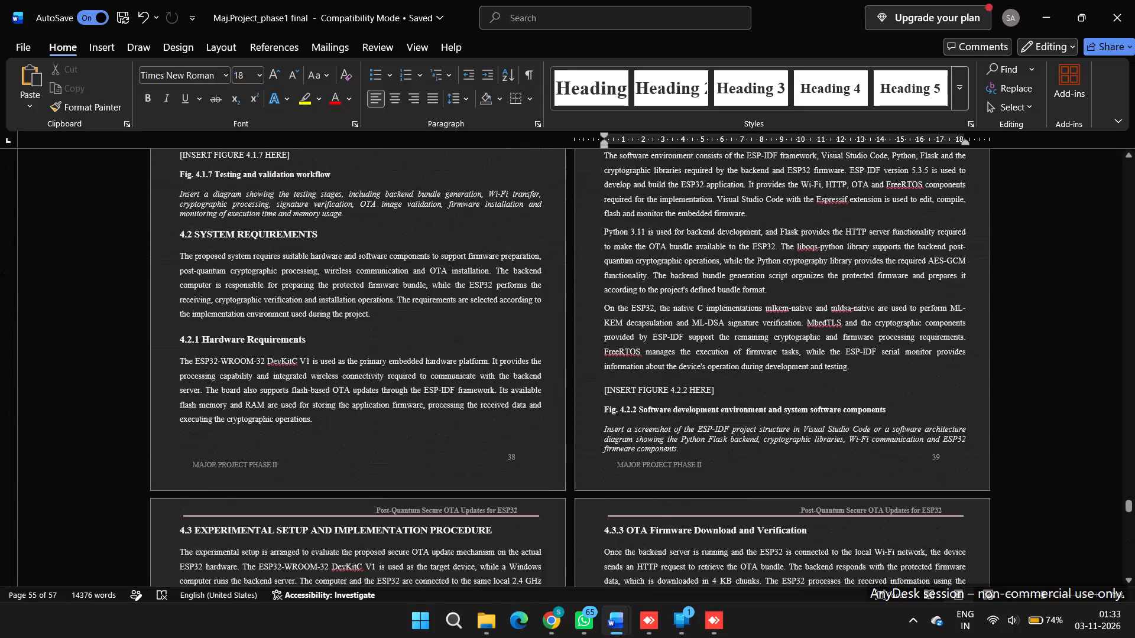
pyautogui.scroll(-8, 753, 481)
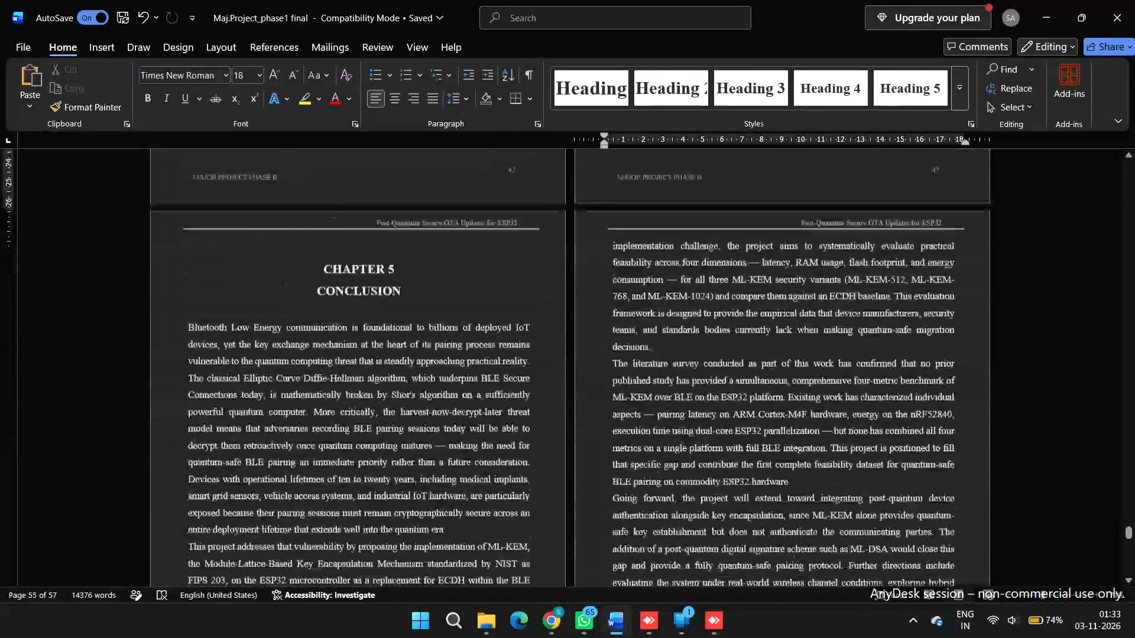
pyautogui.scroll(-11, 753, 481)
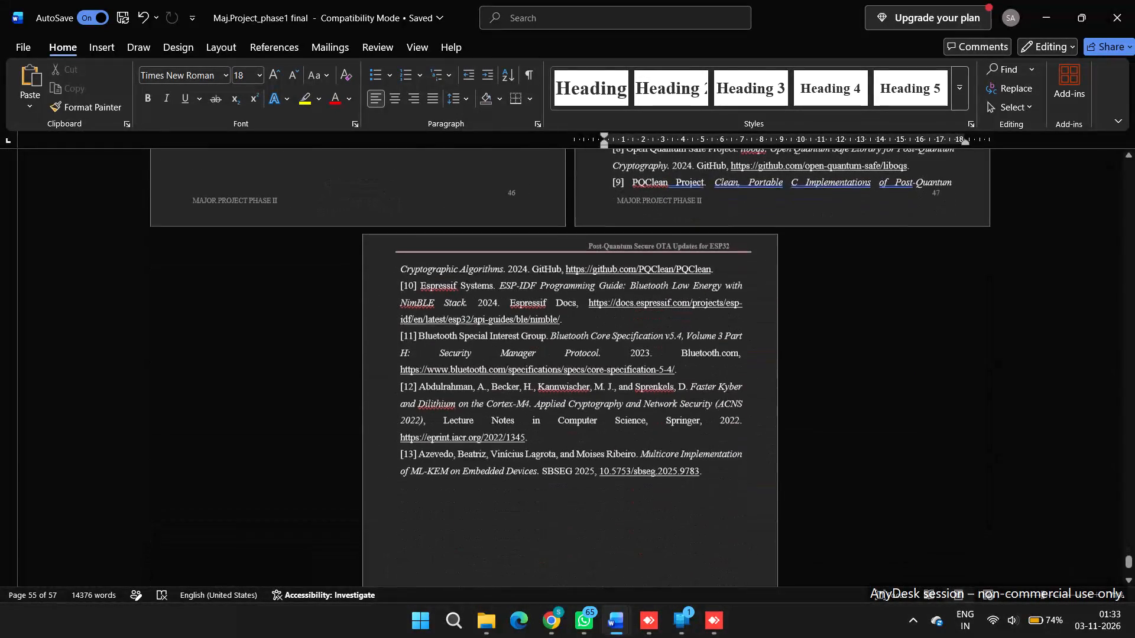
pyautogui.scroll(4, 753, 481)
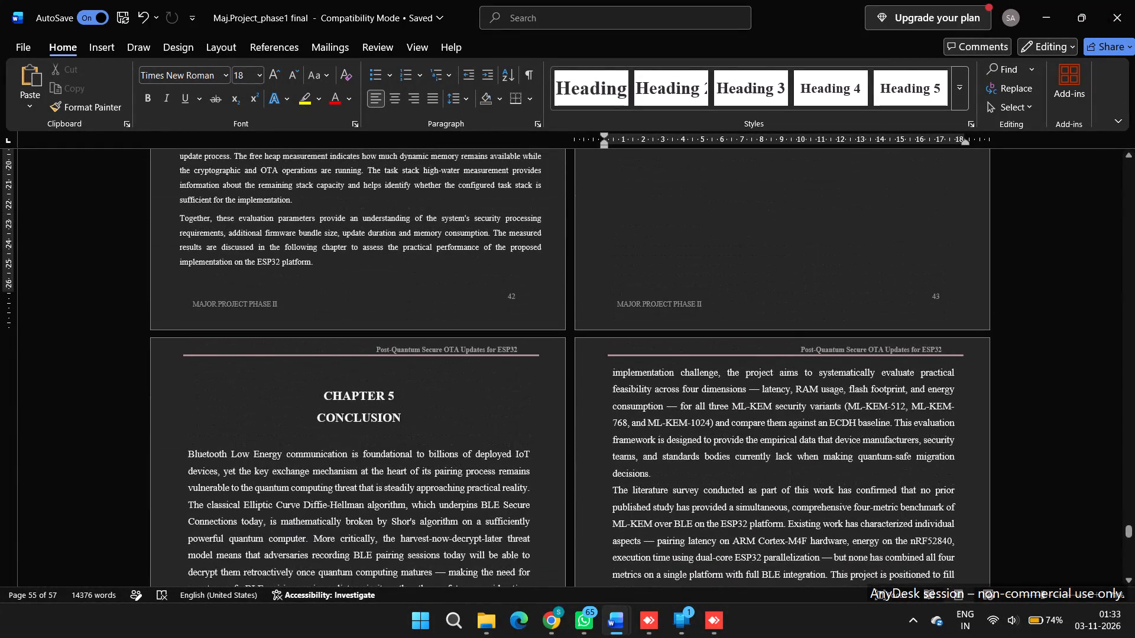
pyautogui.scroll(1, 753, 481)
pyautogui.scroll(-3, 753, 481)
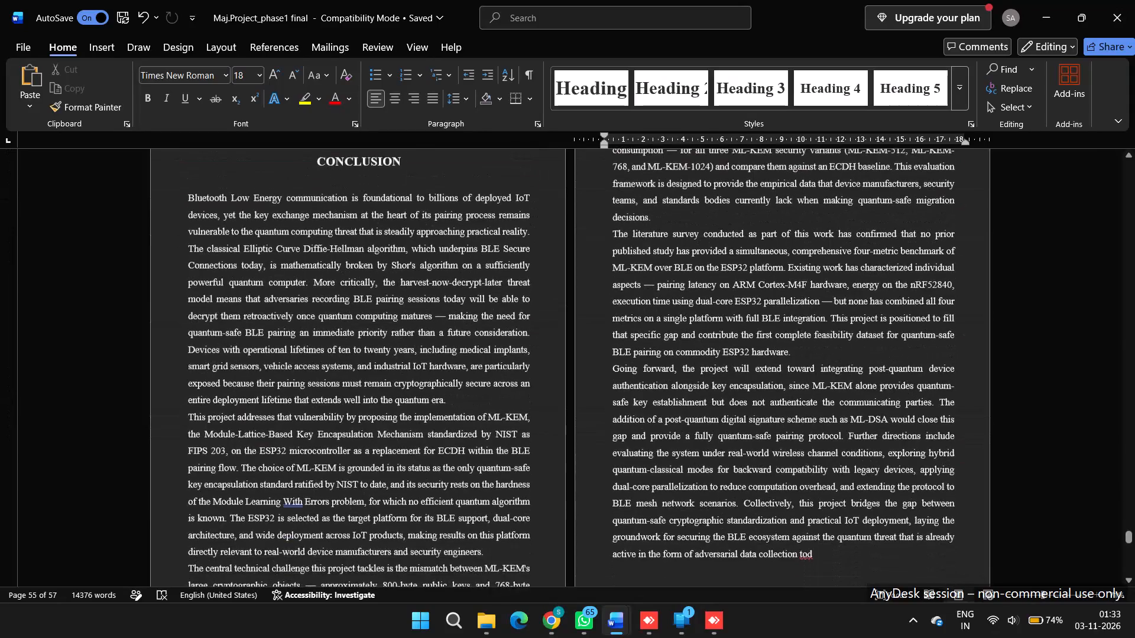
pyautogui.scroll(-9, 753, 481)
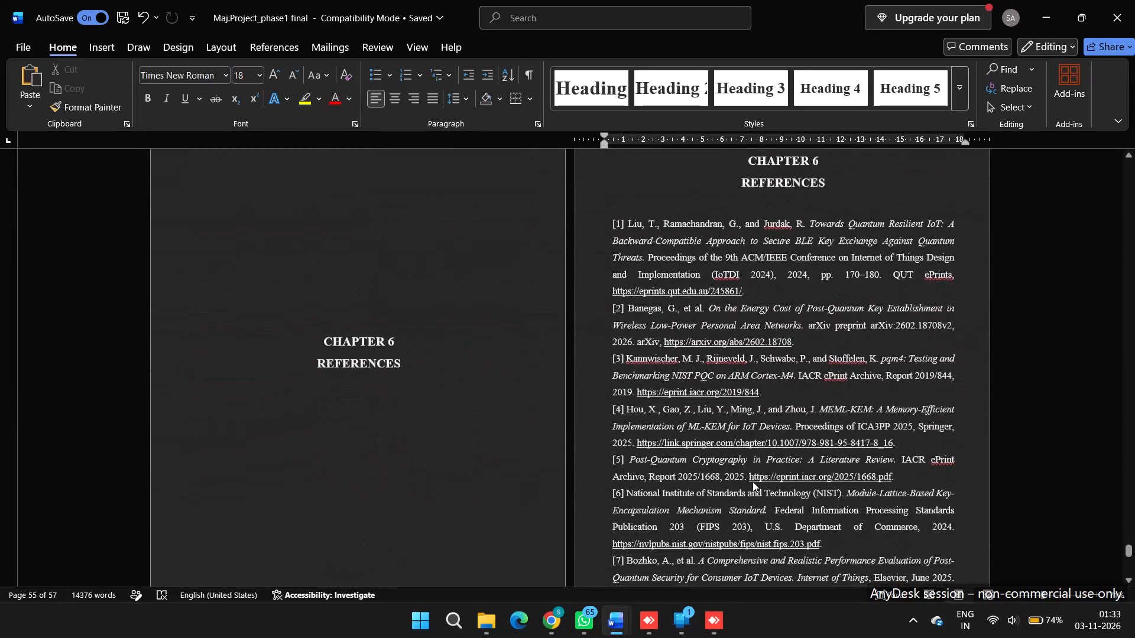
pyautogui.scroll(-6, 753, 481)
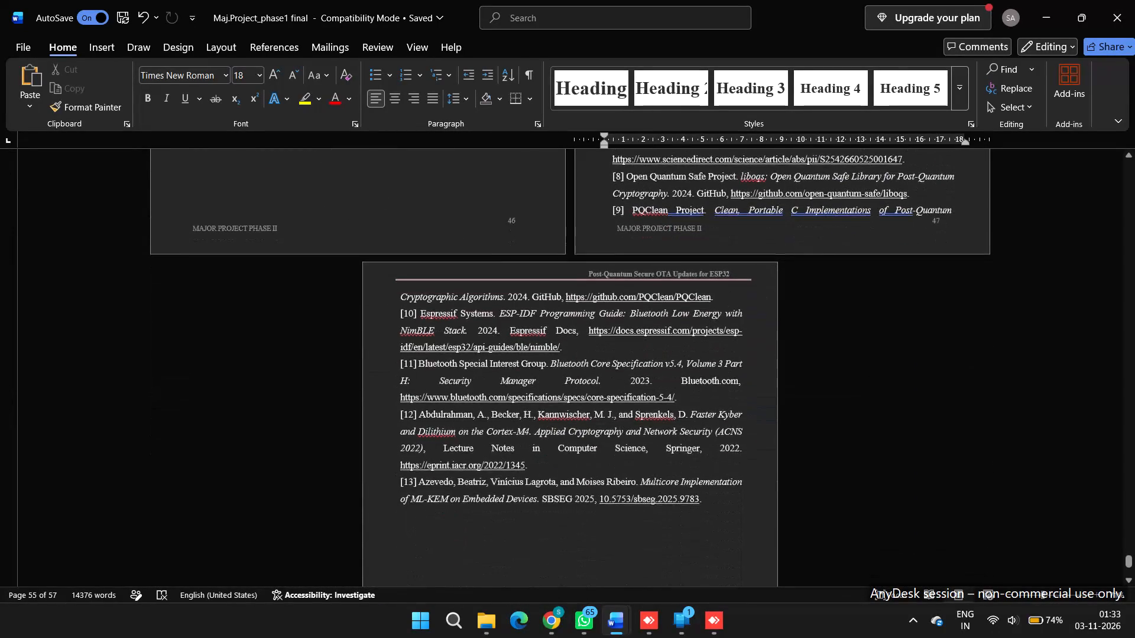
pyautogui.scroll(6, 753, 481)
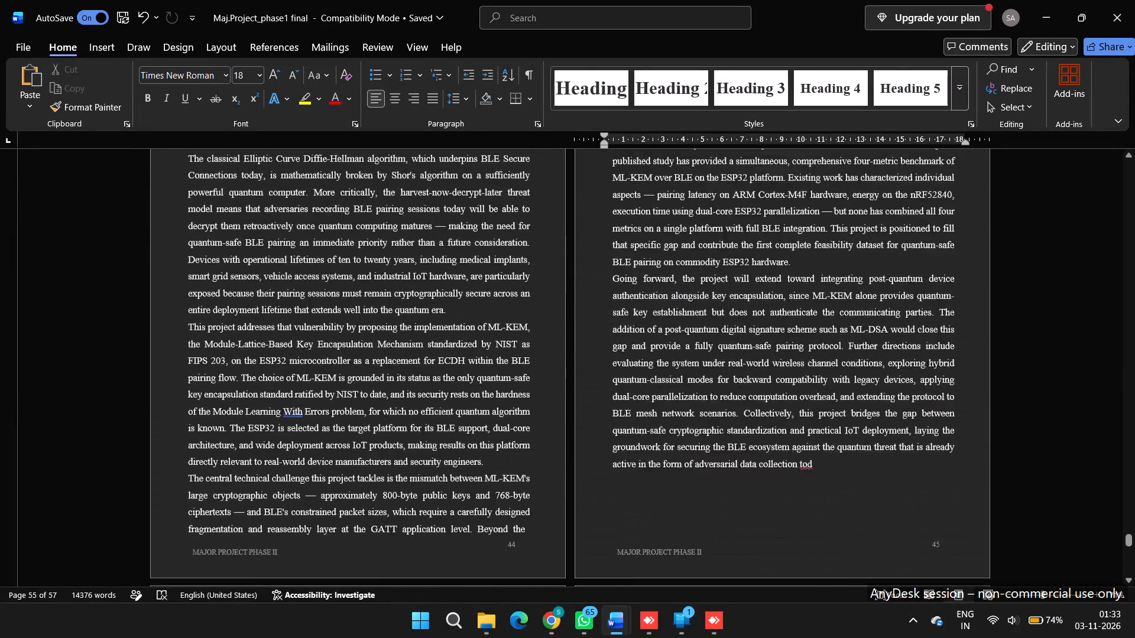
pyautogui.scroll(-1, 753, 481)
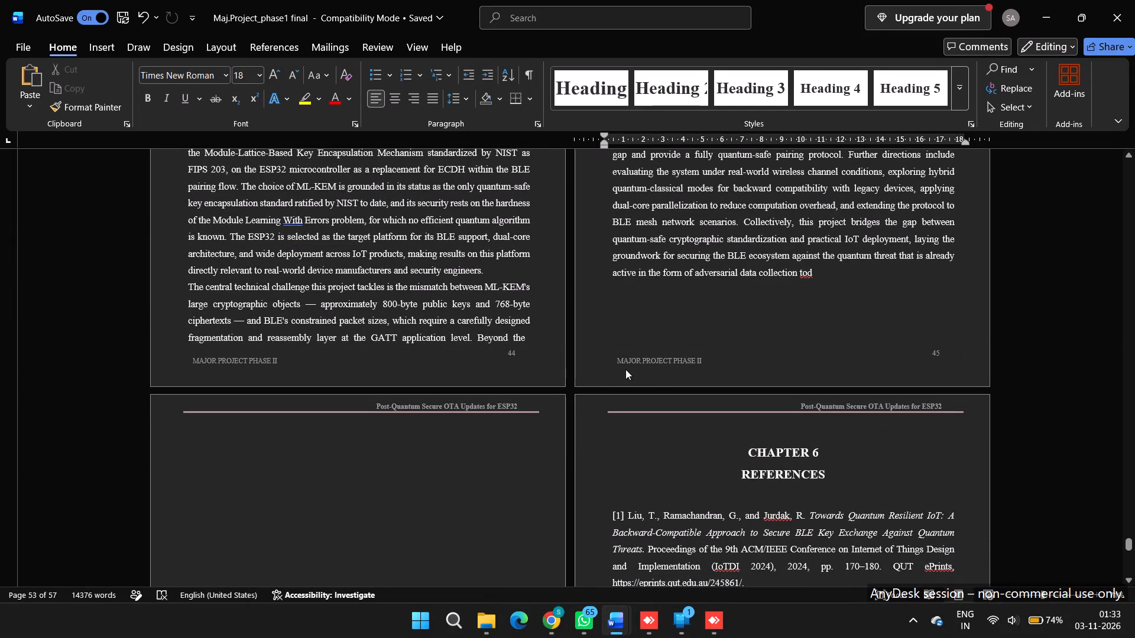
pyautogui.scroll(7, 640, 357)
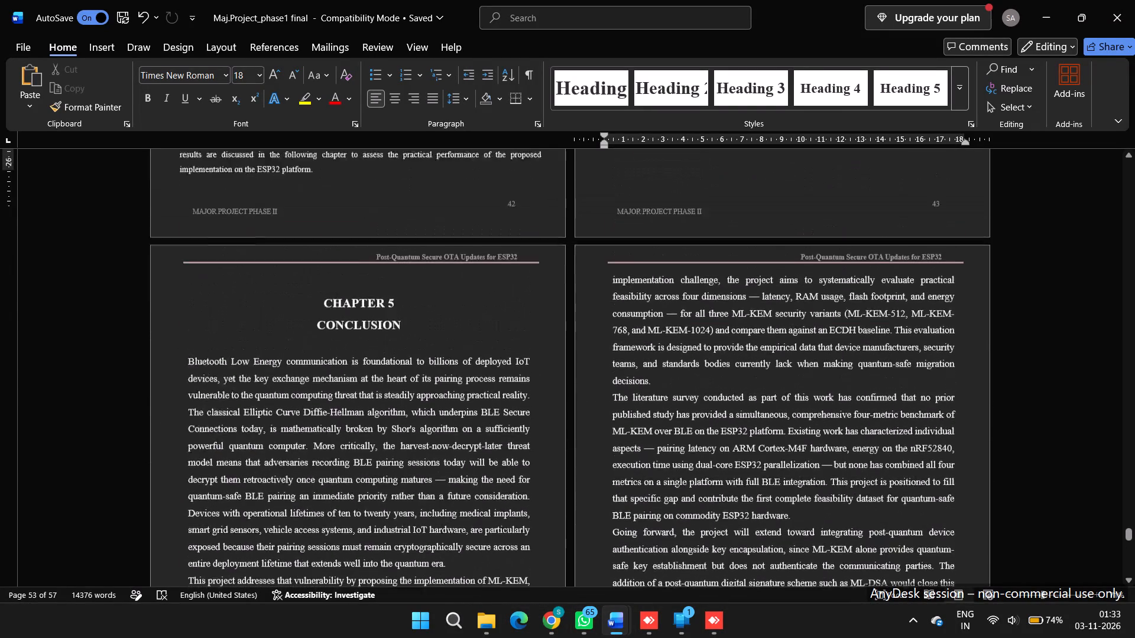
pyautogui.scroll(5, 640, 357)
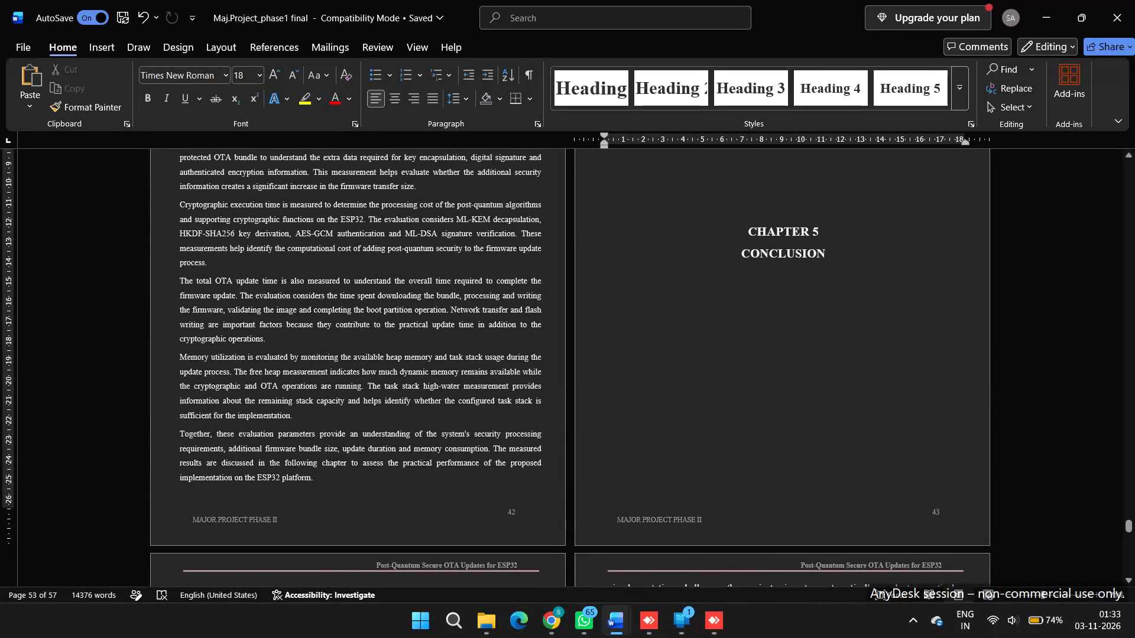
pyautogui.scroll(4, 635, 382)
pyautogui.scroll(-2, 635, 382)
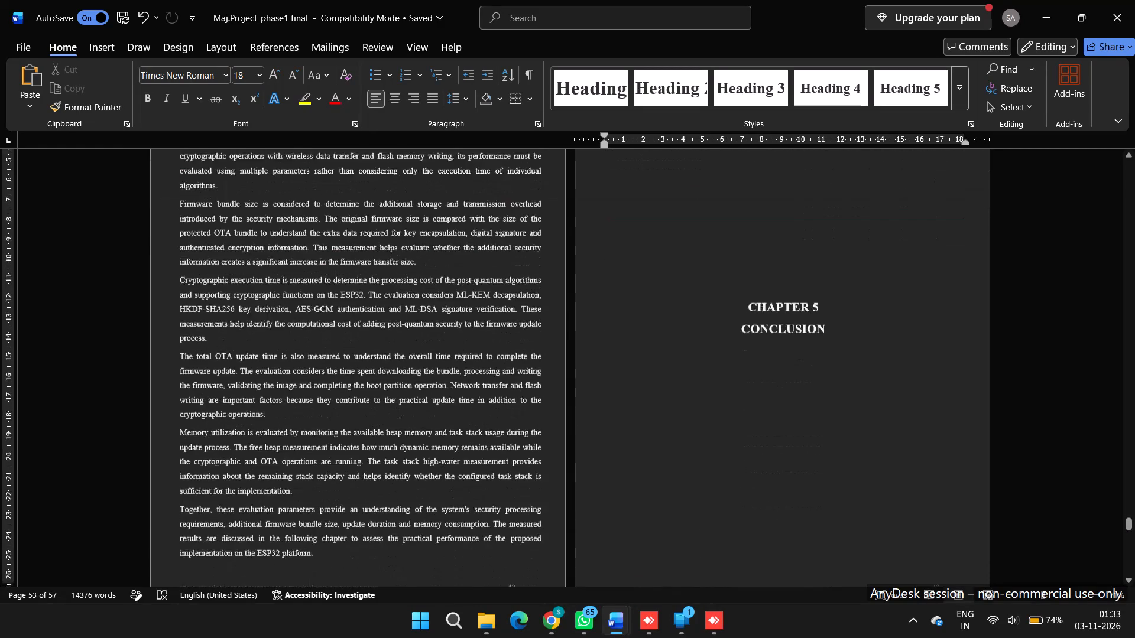
pyautogui.scroll(-4, 635, 382)
pyautogui.hscroll(1, 635, 382)
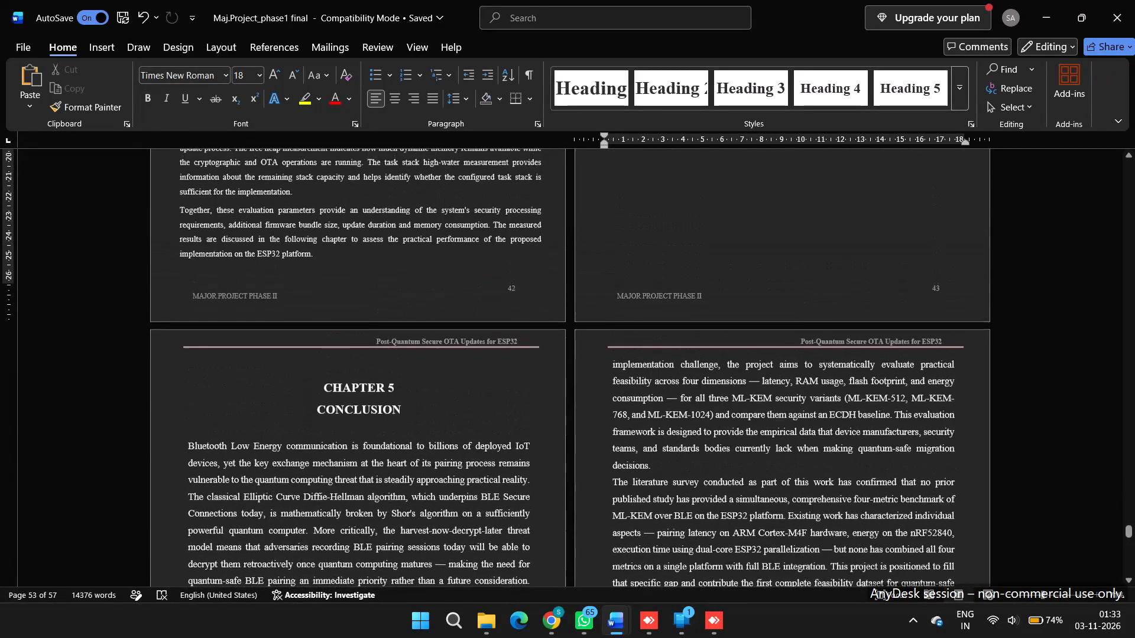
pyautogui.scroll(3, 635, 382)
pyautogui.scroll(-3, 635, 382)
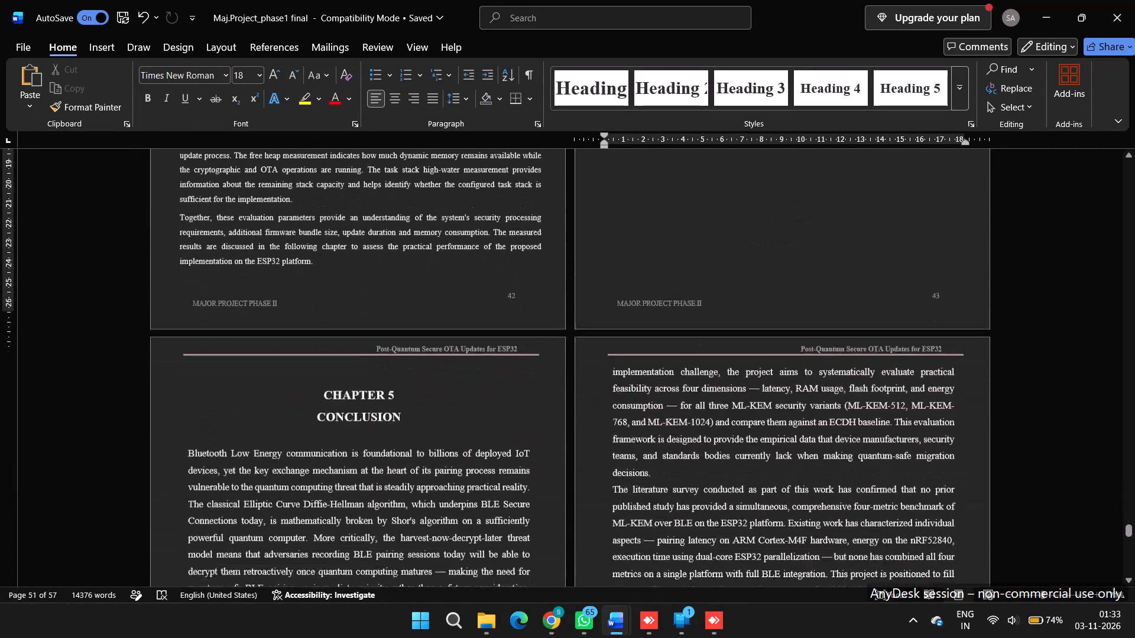